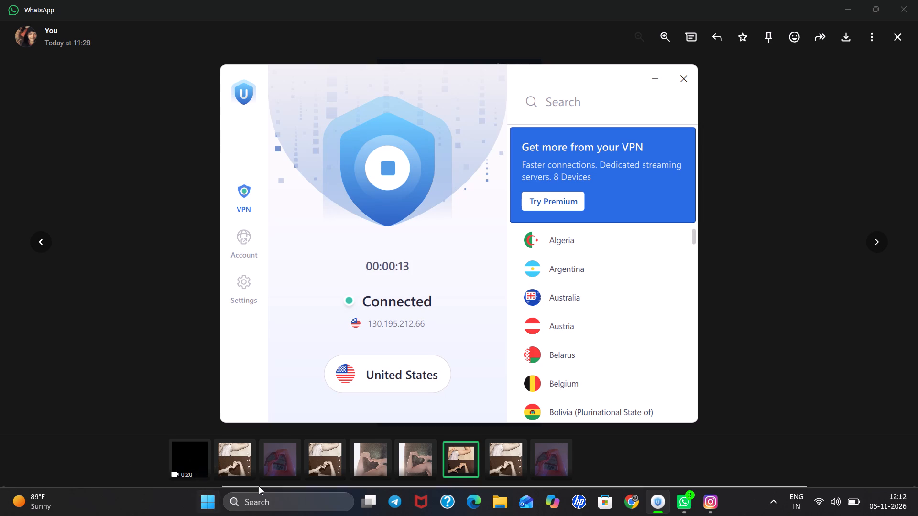
Launch CapCut and create a new video project.
{"action": "left_click", "coordinate": [204, 500]}
{"action": "type", "text": "ca"}
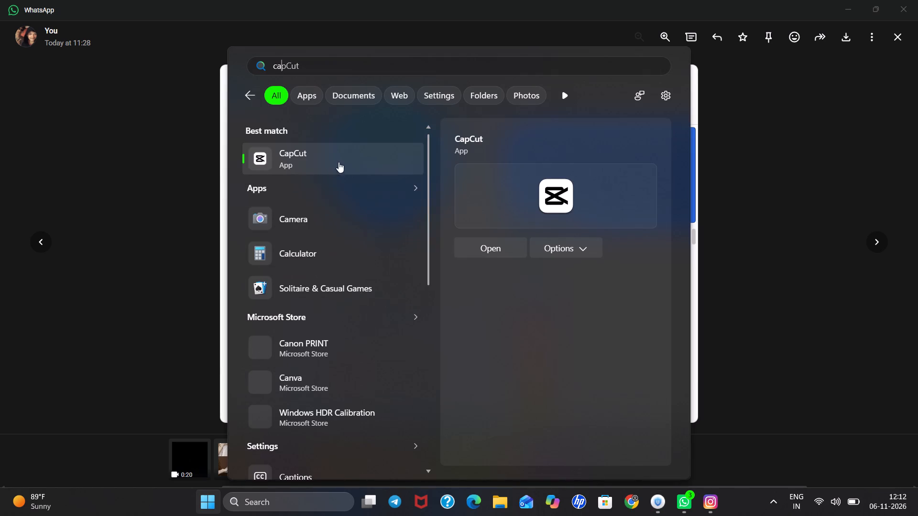
{"action": "left_click", "coordinate": [348, 150]}
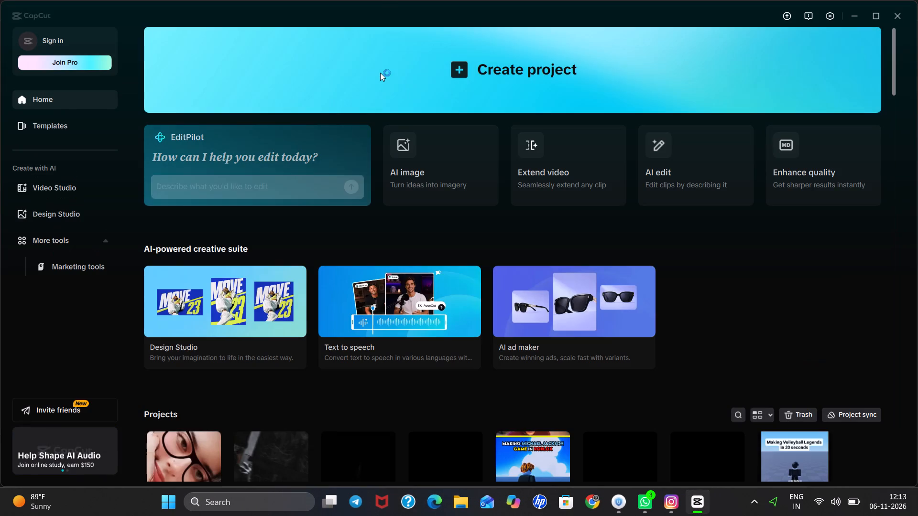
{"action": "left_click", "coordinate": [380, 73]}
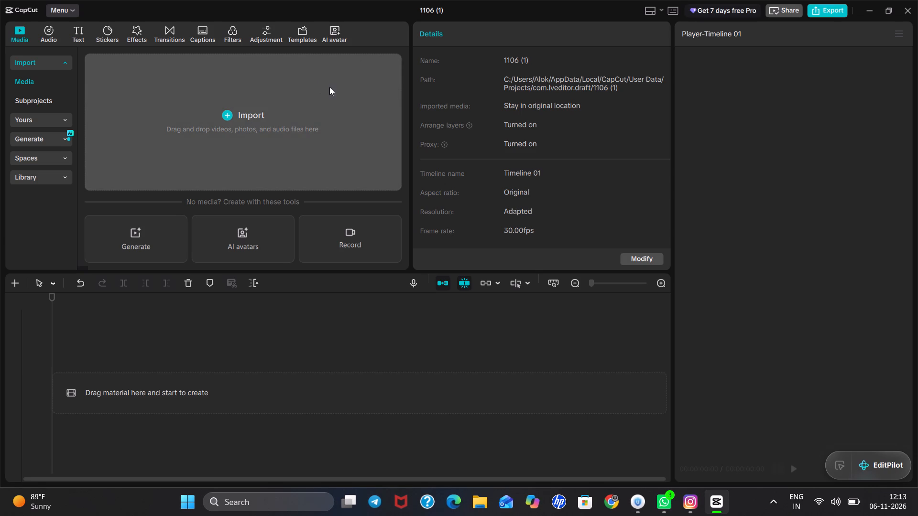
Import Video-13883, Video-61119 and the two images starting e95342fd and 0e3edb26 from the Downloads folder into the project media.
{"action": "left_click", "coordinate": [299, 119]}
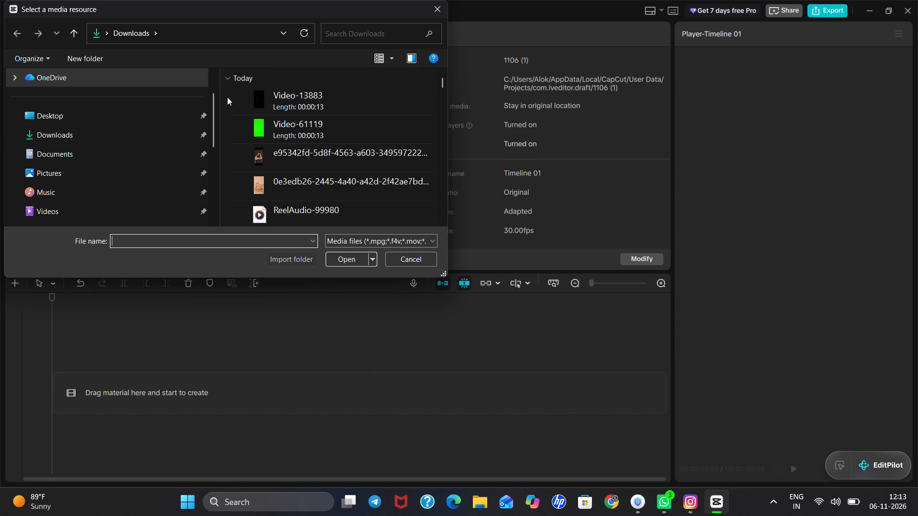
{"action": "left_click_drag", "start_coordinate": [227, 97], "coordinate": [296, 198]}
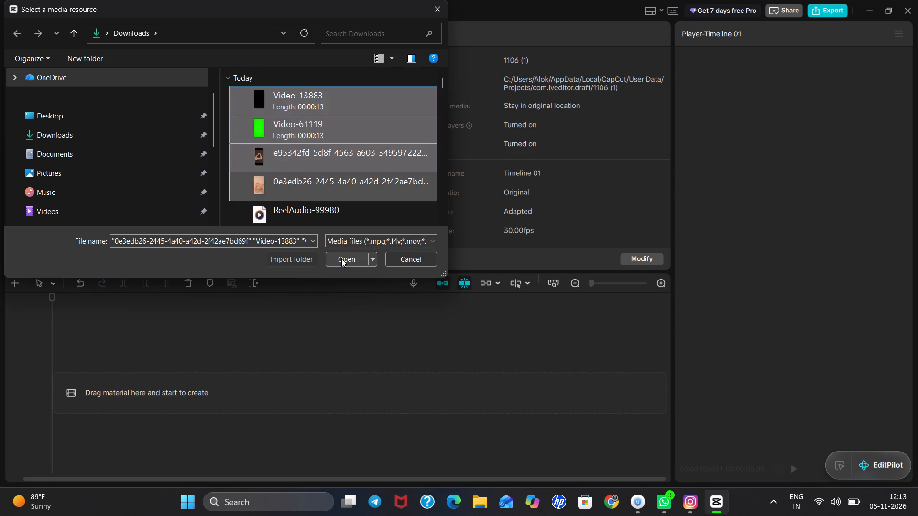
{"action": "left_click", "coordinate": [341, 258]}
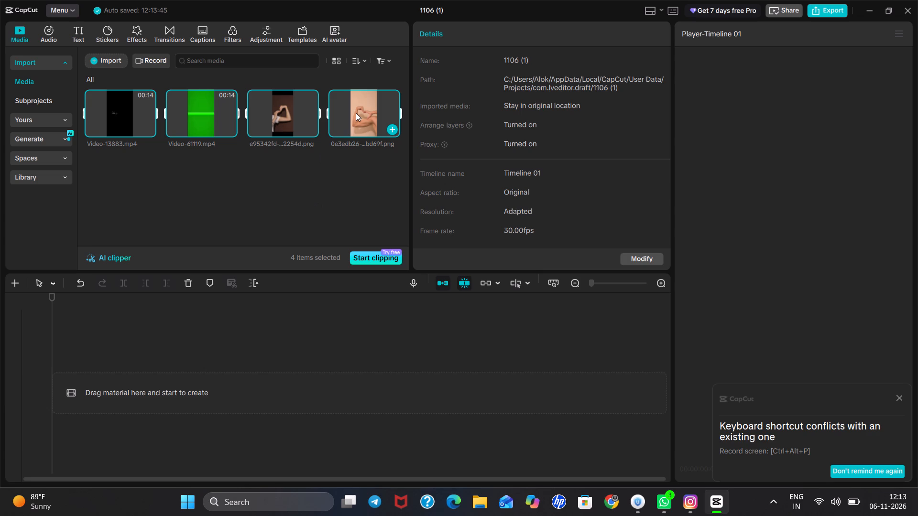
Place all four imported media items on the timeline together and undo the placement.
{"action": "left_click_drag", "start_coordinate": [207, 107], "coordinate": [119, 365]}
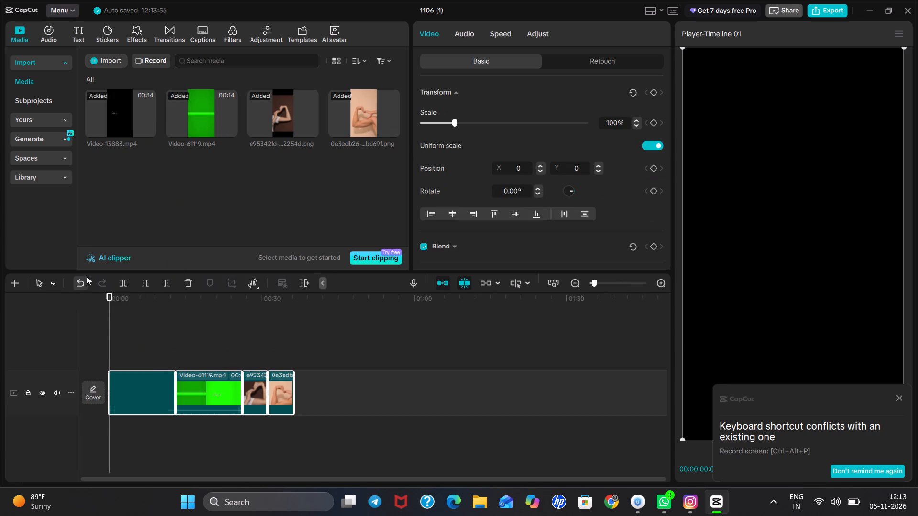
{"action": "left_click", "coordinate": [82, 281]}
Place only the green-screen clip Video-61119.mp4 at the start of the empty timeline and leave it deselected.
{"action": "left_click_drag", "start_coordinate": [210, 114], "coordinate": [113, 407]}
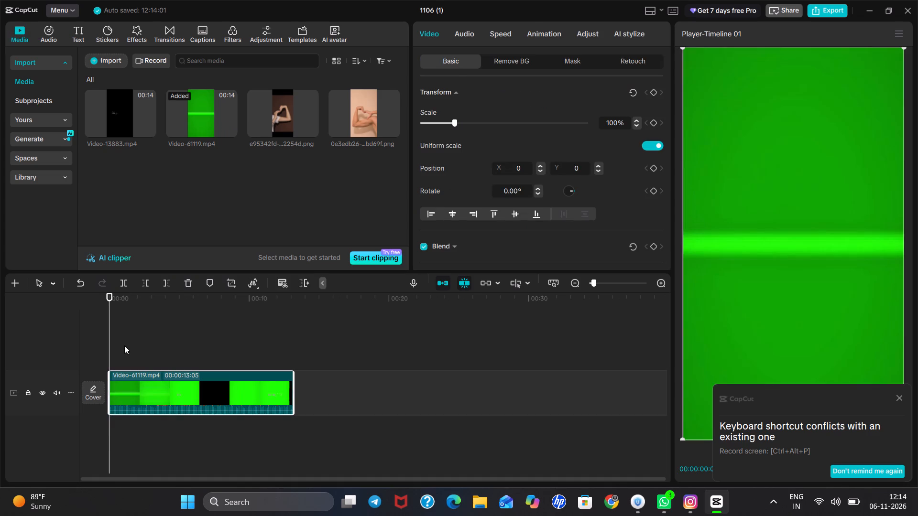
{"action": "double_click", "coordinate": [124, 345]}
{"action": "left_click_drag", "start_coordinate": [124, 345], "coordinate": [69, 370]}
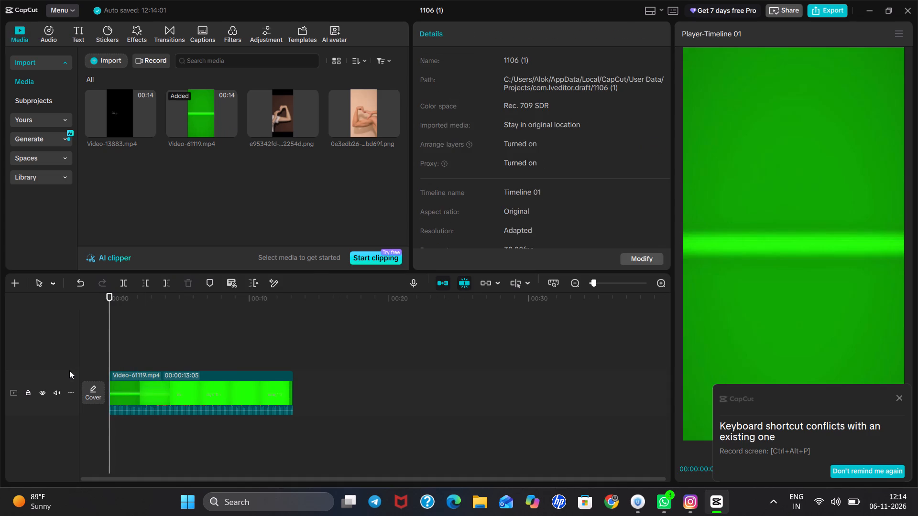
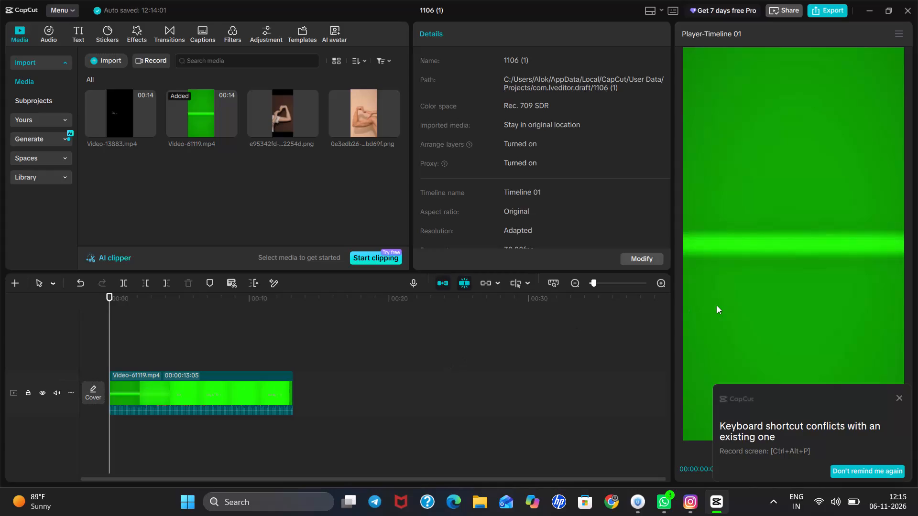
Dismiss the shortcut conflict notice and place the image starting 0e3edb26 on a track above the green-screen clip, at the timeline start.
{"action": "left_click", "coordinate": [899, 397]}
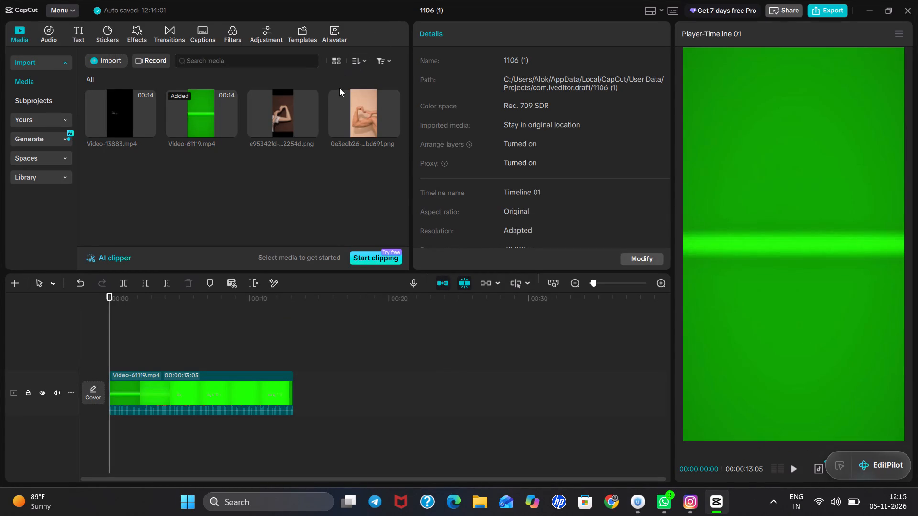
{"action": "left_click_drag", "start_coordinate": [359, 126], "coordinate": [89, 359]}
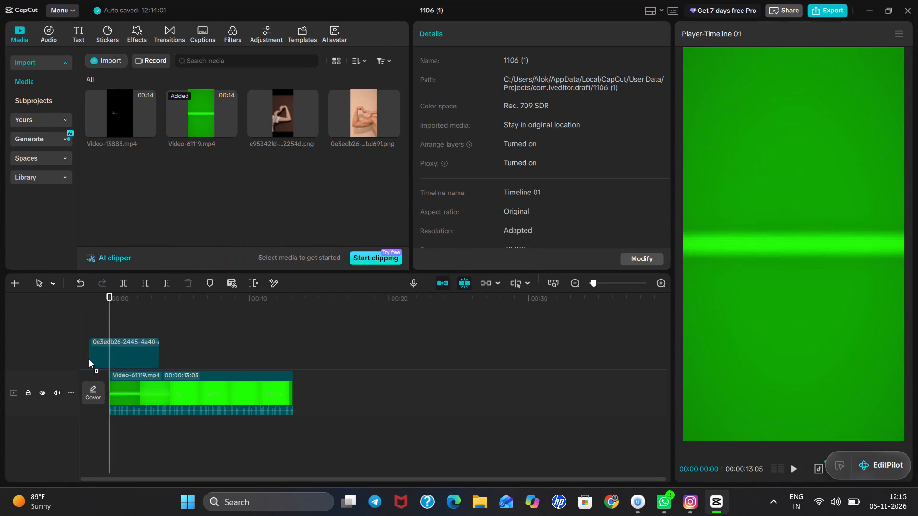
{"action": "left_click_drag", "start_coordinate": [89, 359], "coordinate": [111, 342]}
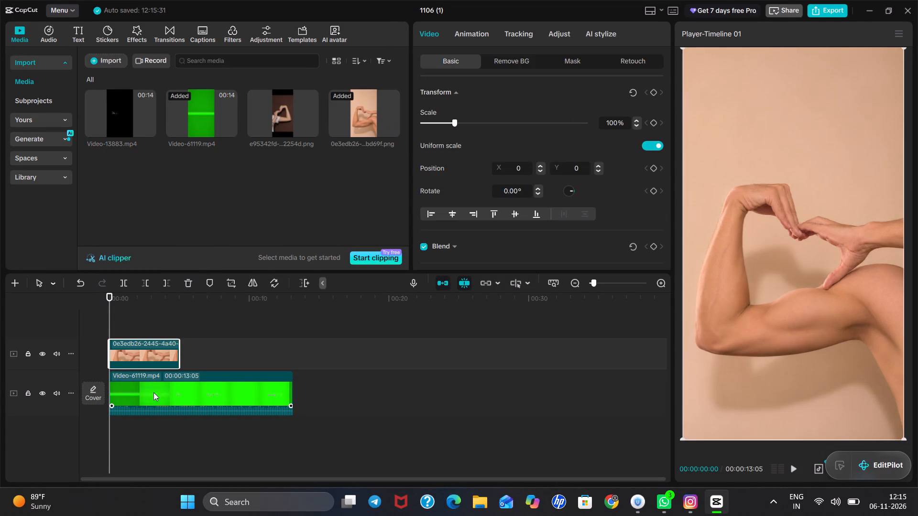
Delete the green-screen clip Video-61119.mp4 from the main track.
{"action": "left_click", "coordinate": [165, 392]}
{"action": "key", "text": "BackSpace"}
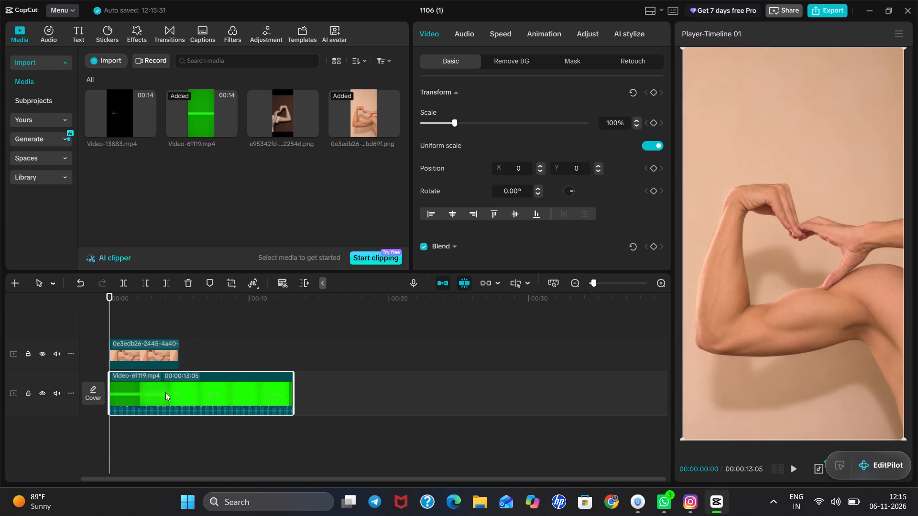
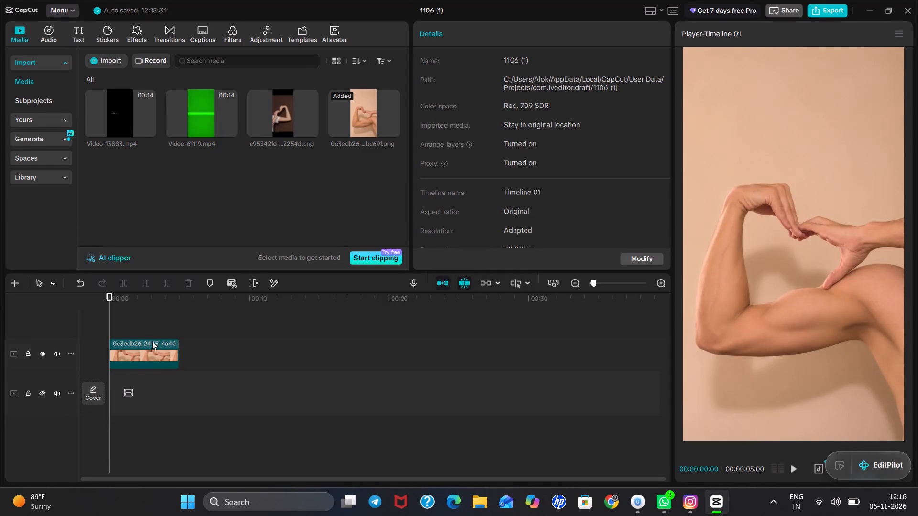
Extend the 0e3edb26 image clip on the timeline to a duration of 00:00:13:08.
{"action": "left_click", "coordinate": [154, 351]}
{"action": "left_click", "coordinate": [178, 354]}
{"action": "left_click_drag", "start_coordinate": [178, 354], "coordinate": [281, 363]}
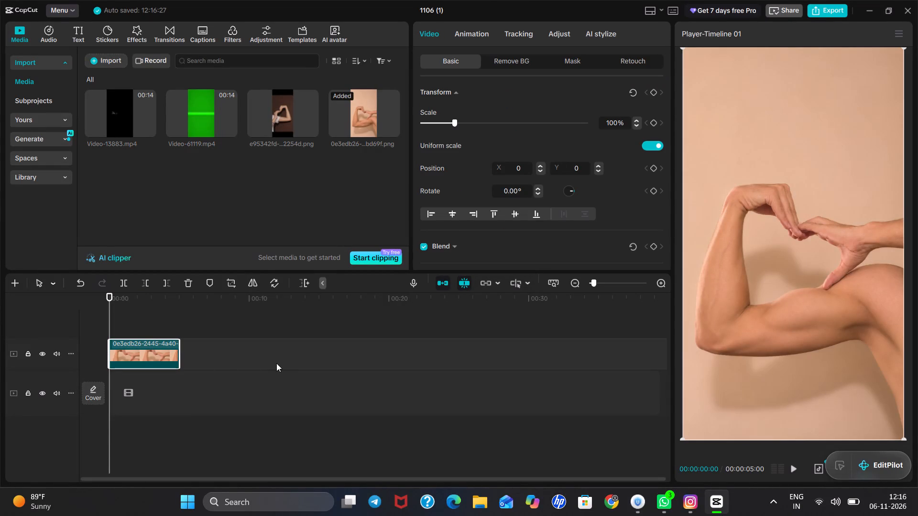
{"action": "left_click_drag", "start_coordinate": [179, 350], "coordinate": [292, 364]}
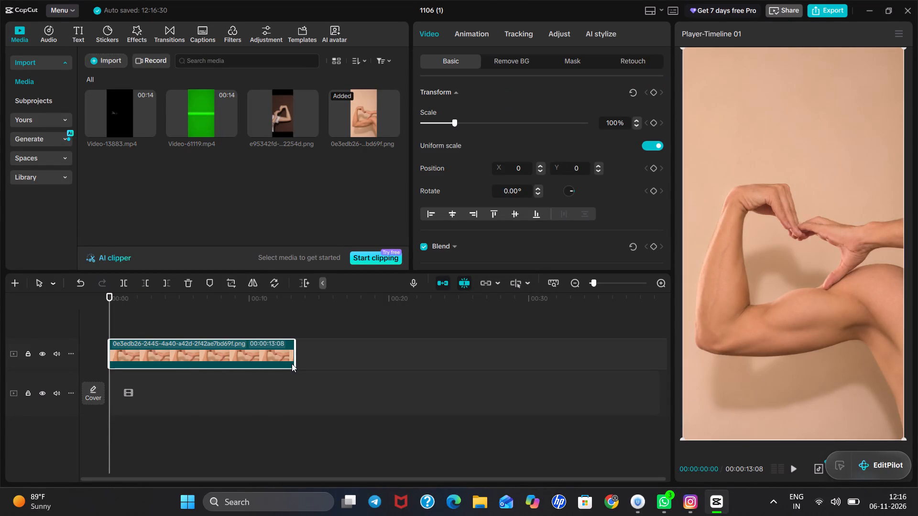
Crop the 0e3edb26 image to a 1:1 ratio, framing the arms and heart-shaped hands.
{"action": "left_click", "coordinate": [179, 313]}
{"action": "left_click", "coordinate": [175, 339]}
{"action": "left_click", "coordinate": [179, 343]}
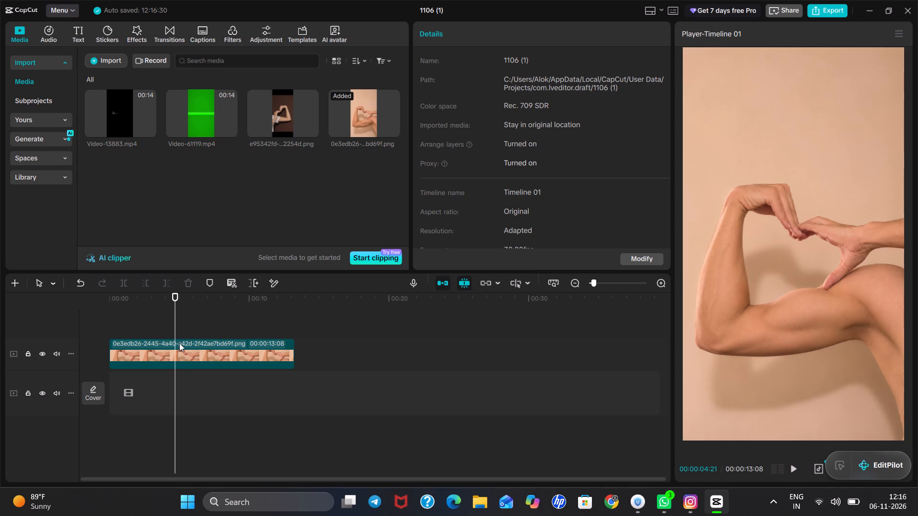
{"action": "left_click", "coordinate": [193, 344]}
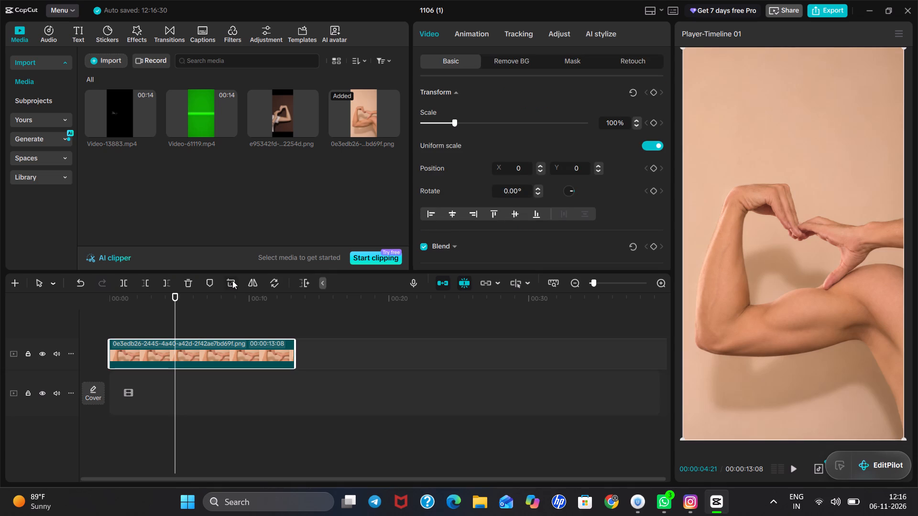
{"action": "left_click", "coordinate": [232, 280]}
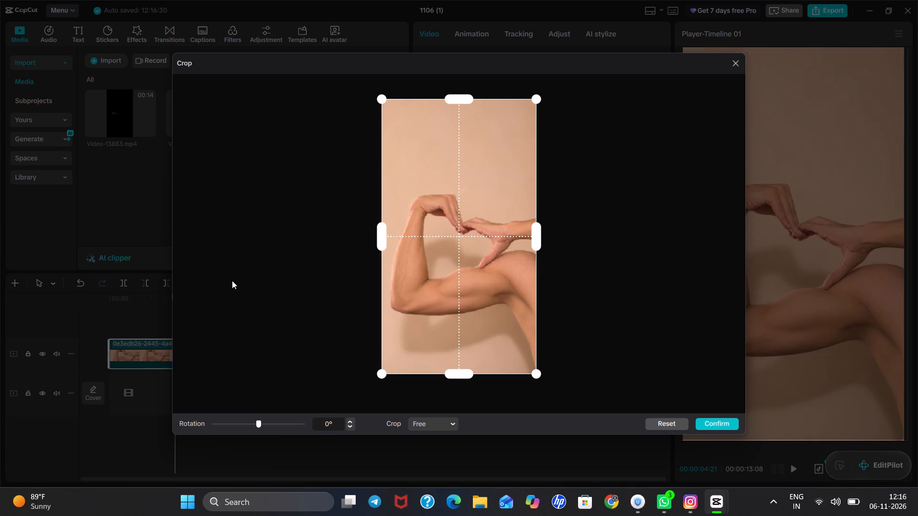
{"action": "left_click", "coordinate": [431, 419]}
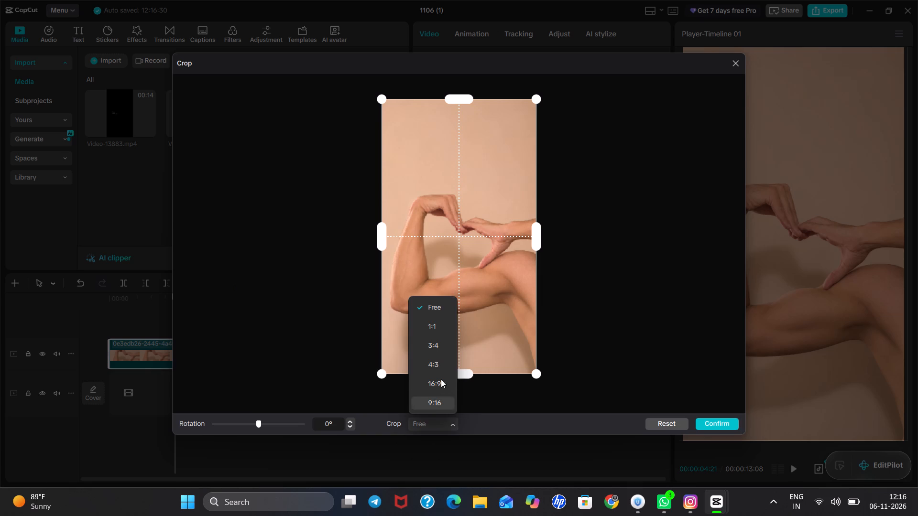
{"action": "left_click", "coordinate": [434, 327]}
{"action": "left_click_drag", "start_coordinate": [452, 256], "coordinate": [453, 284]}
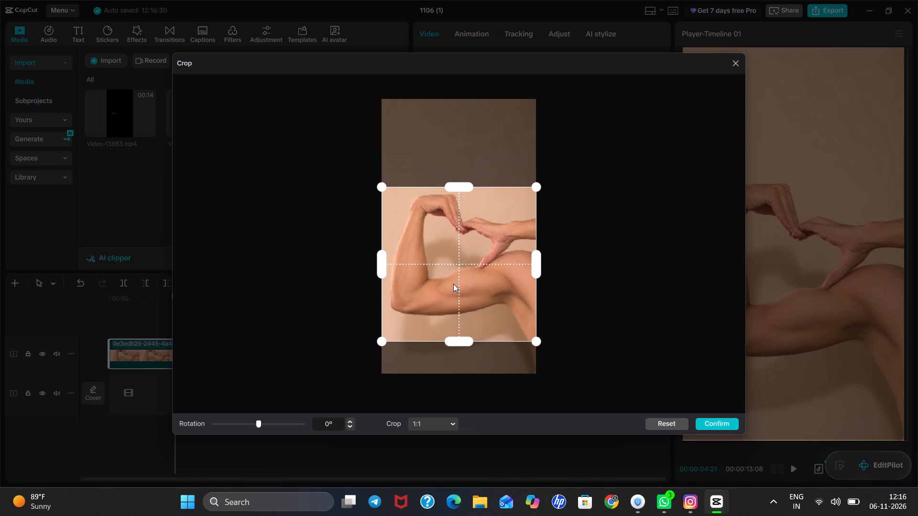
{"action": "left_click_drag", "start_coordinate": [453, 284], "coordinate": [452, 279]}
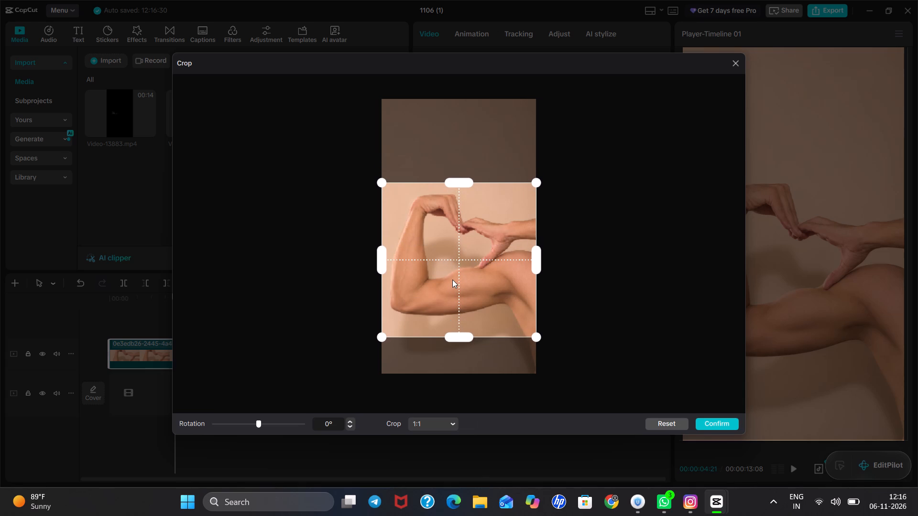
{"action": "left_click_drag", "start_coordinate": [452, 279], "coordinate": [452, 280]}
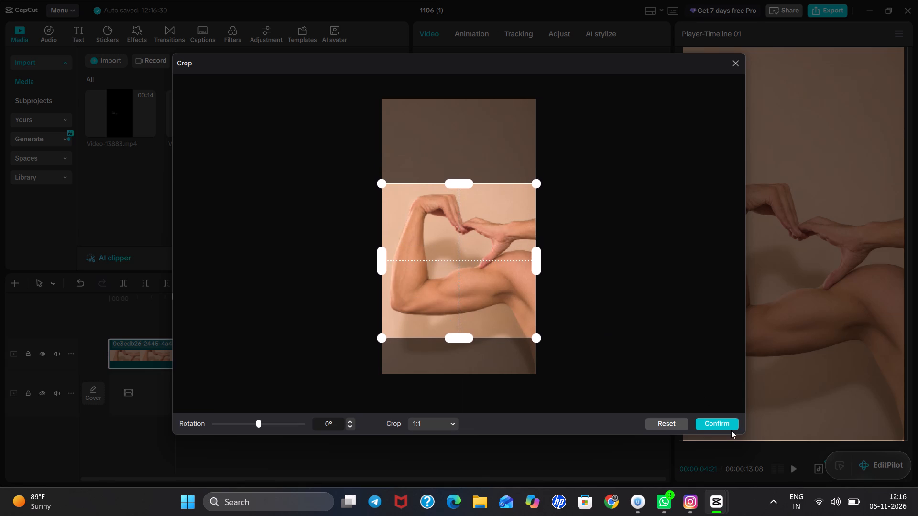
{"action": "left_click", "coordinate": [724, 424]}
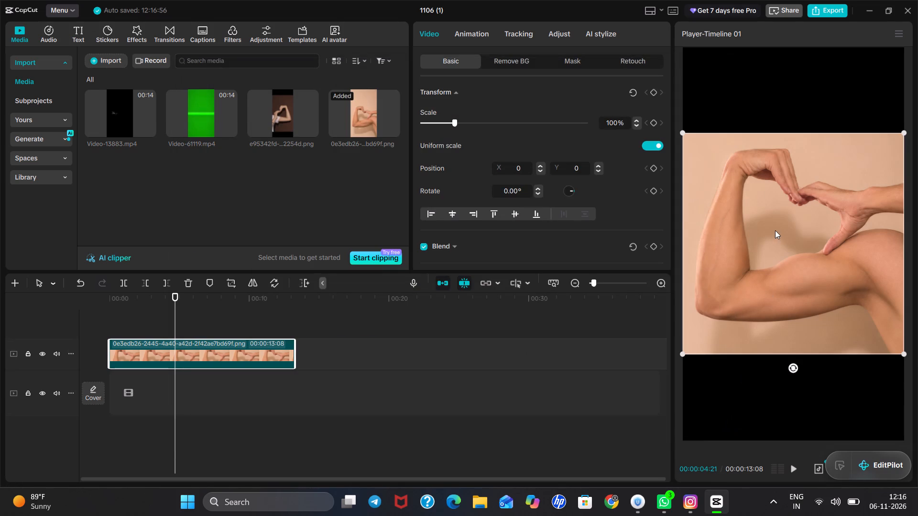
Move the cropped 0e3edb26 image to the top of the video frame, at position X 0, Y about 840.
{"action": "left_click_drag", "start_coordinate": [775, 230], "coordinate": [771, 123]}
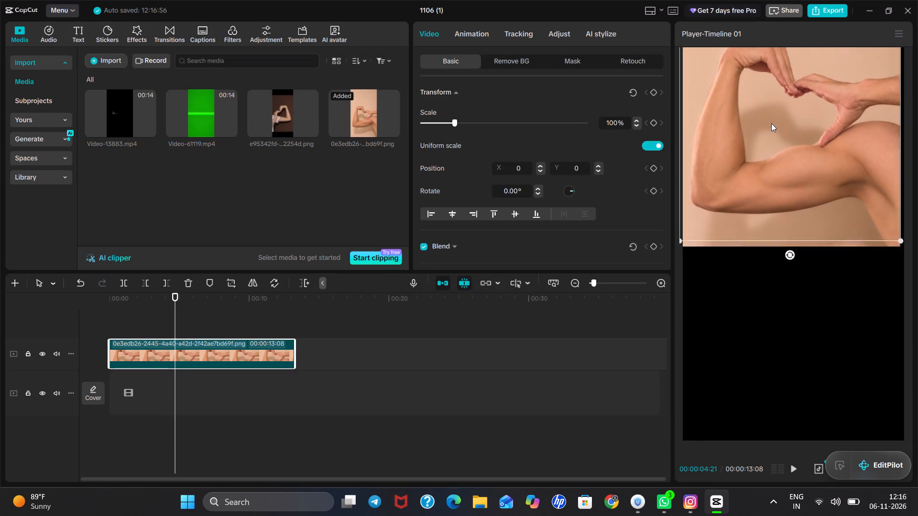
{"action": "left_click_drag", "start_coordinate": [771, 123], "coordinate": [773, 143]}
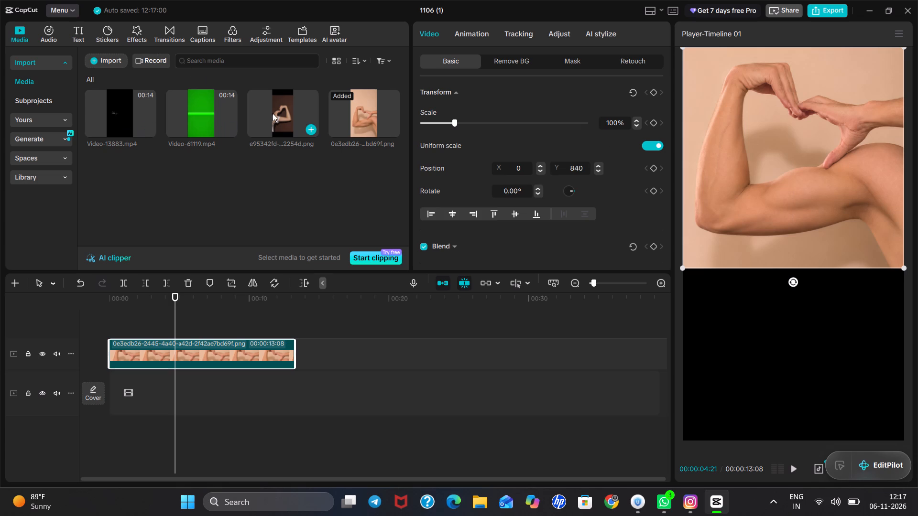
Place the image starting e95342fd on a new track above the 0e3edb26 clip, at the timeline start.
{"action": "left_click_drag", "start_coordinate": [273, 113], "coordinate": [111, 317]}
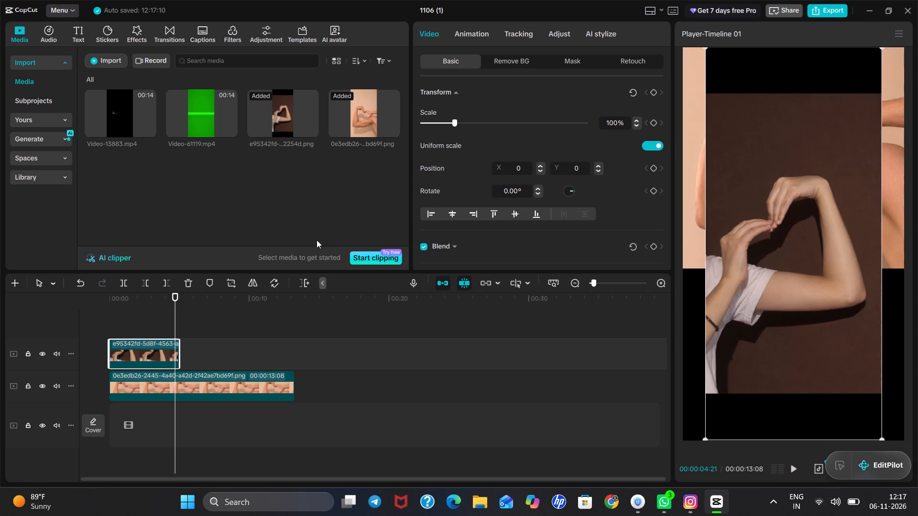
Crop the e95342fd image to a 1:1 ratio, framing the arms and heart-shaped hands.
{"action": "left_click", "coordinate": [229, 282]}
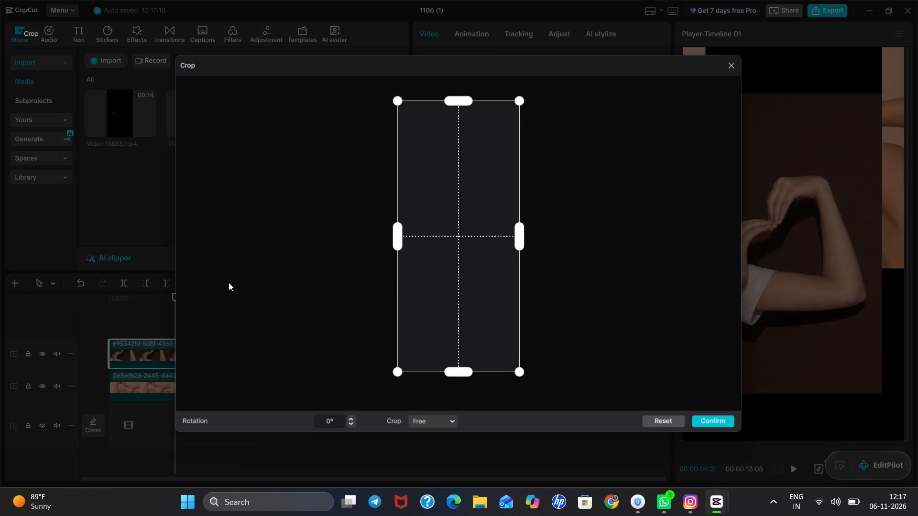
{"action": "left_click", "coordinate": [430, 421]}
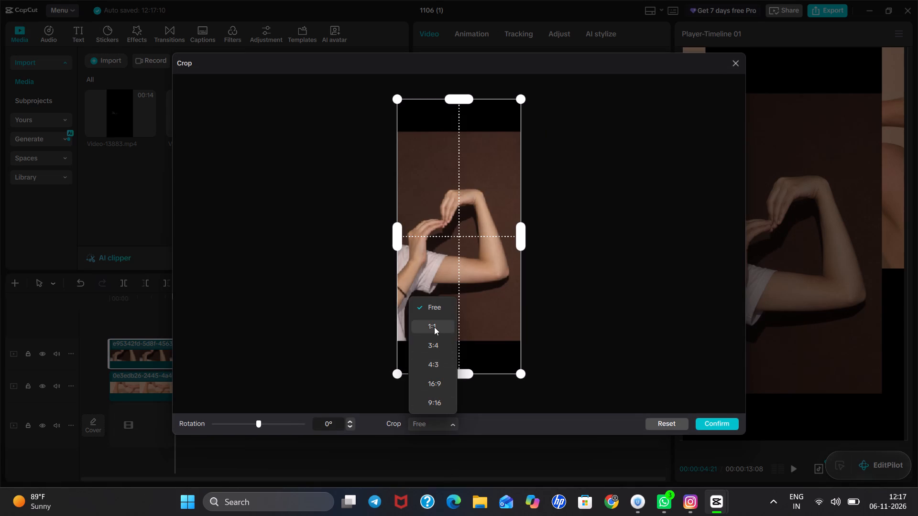
{"action": "left_click", "coordinate": [434, 327]}
{"action": "left_click_drag", "start_coordinate": [451, 231], "coordinate": [452, 235]}
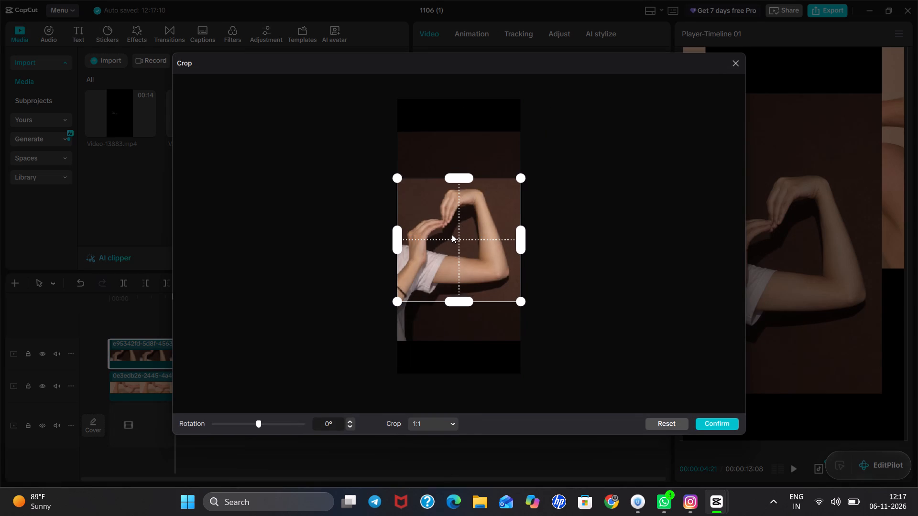
{"action": "left_click_drag", "start_coordinate": [452, 235], "coordinate": [451, 243]}
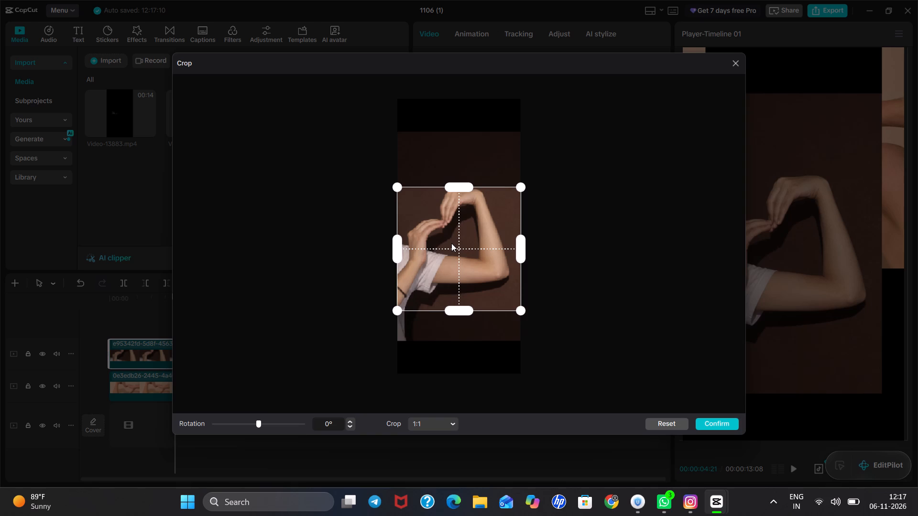
{"action": "left_click_drag", "start_coordinate": [451, 243], "coordinate": [449, 237]}
{"action": "left_click", "coordinate": [723, 424]}
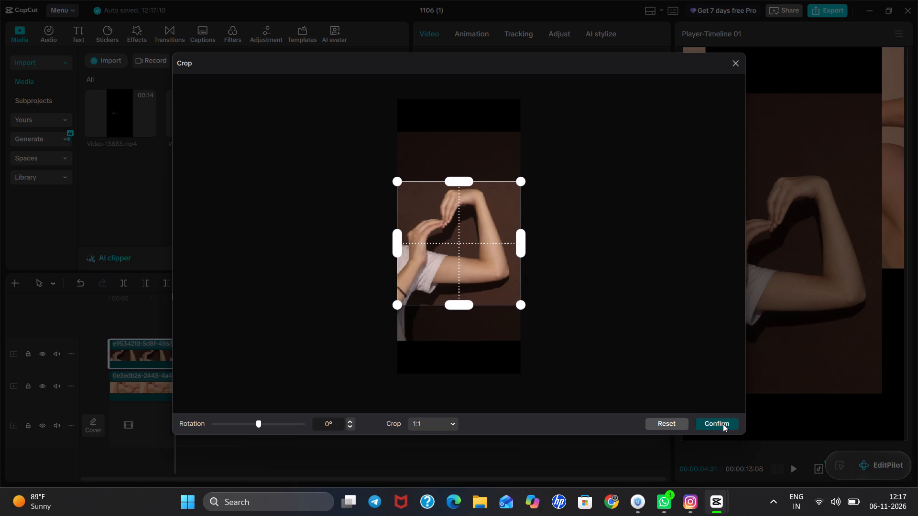
Move the cropped e95342fd image to the lower half of the video frame, at position X 0, Y about -1111.
{"action": "left_click_drag", "start_coordinate": [742, 323], "coordinate": [745, 385]}
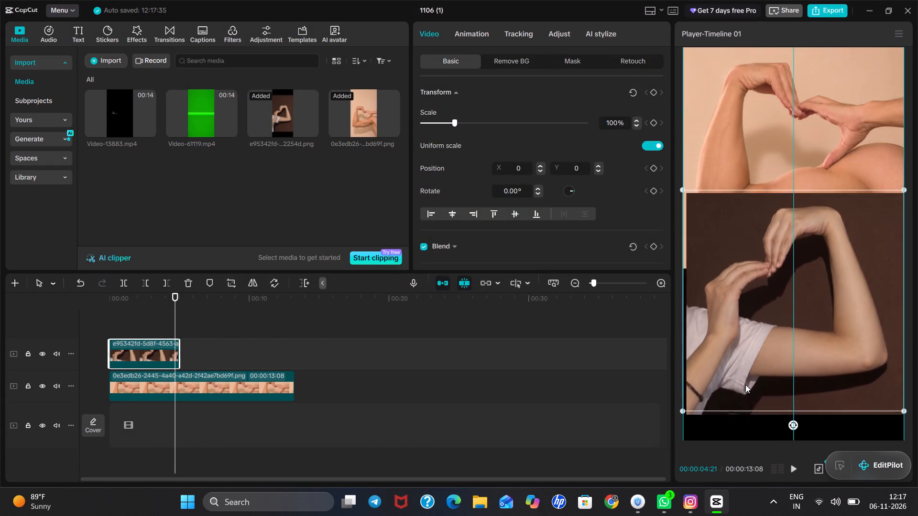
{"action": "left_click_drag", "start_coordinate": [745, 385], "coordinate": [743, 416]}
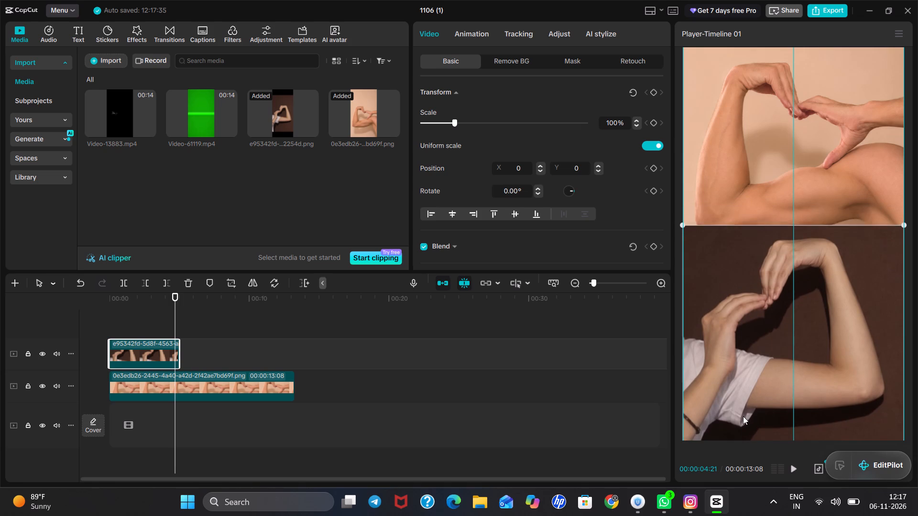
{"action": "left_click_drag", "start_coordinate": [743, 416], "coordinate": [744, 431]}
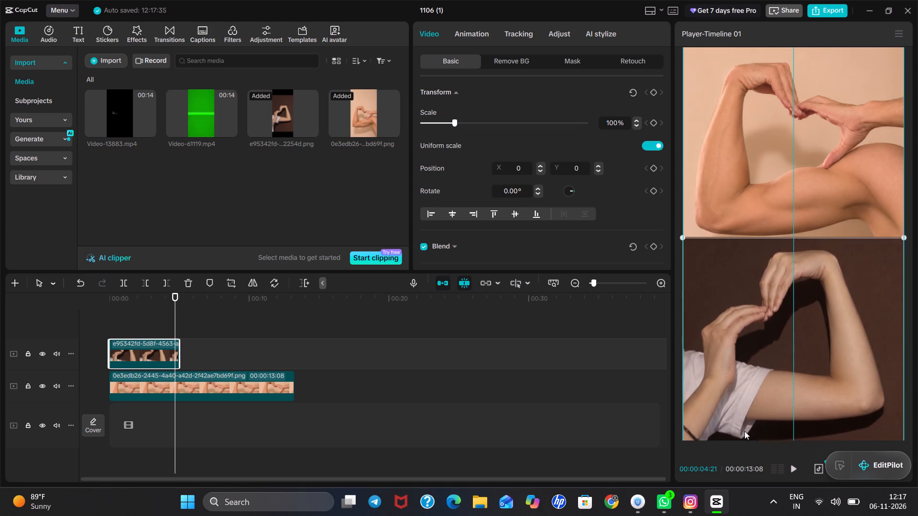
{"action": "left_click_drag", "start_coordinate": [744, 431], "coordinate": [746, 466]}
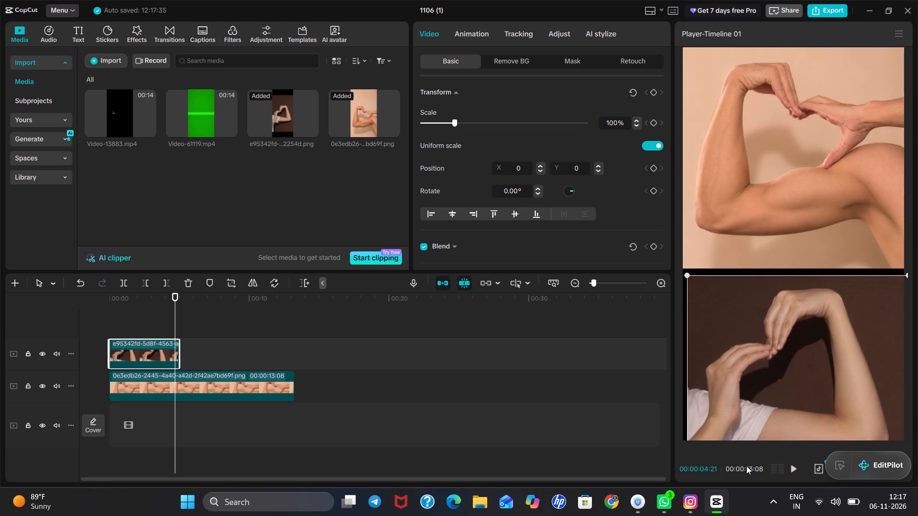
{"action": "left_click_drag", "start_coordinate": [746, 466], "coordinate": [743, 449]}
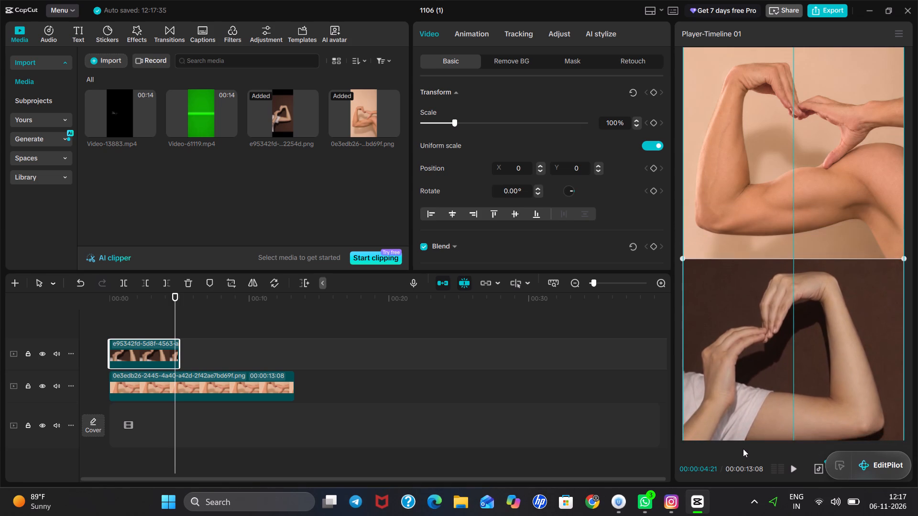
{"action": "left_click_drag", "start_coordinate": [743, 449], "coordinate": [743, 439]}
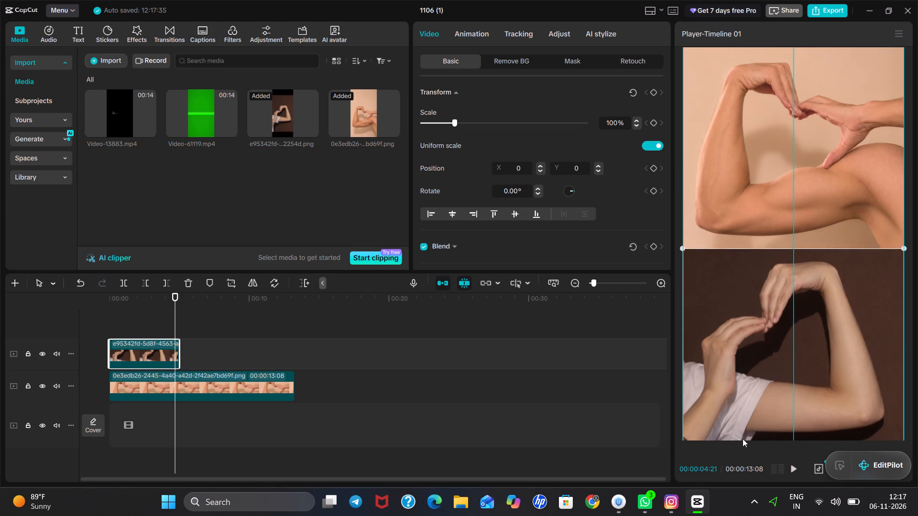
{"action": "left_click_drag", "start_coordinate": [743, 439], "coordinate": [743, 437]}
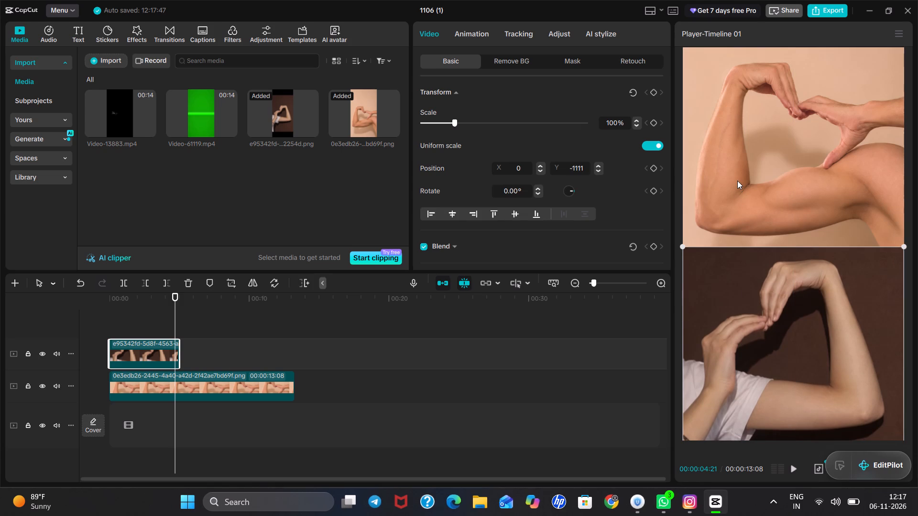
Try to nudge the 0e3edb26 image slightly higher in the upper half of the video frame.
{"action": "left_click", "coordinate": [737, 181]}
{"action": "left_click_drag", "start_coordinate": [737, 181], "coordinate": [737, 173]}
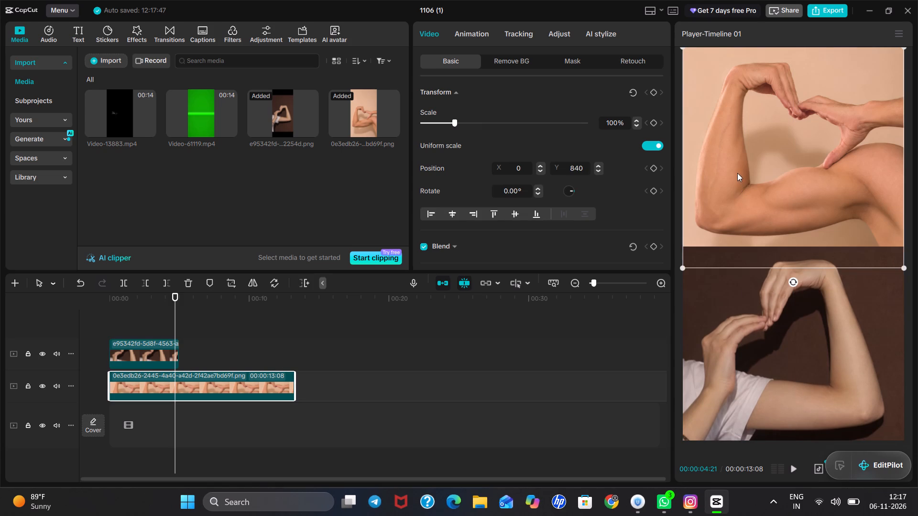
{"action": "left_click_drag", "start_coordinate": [737, 173], "coordinate": [737, 150]}
{"action": "left_click_drag", "start_coordinate": [737, 150], "coordinate": [737, 145]}
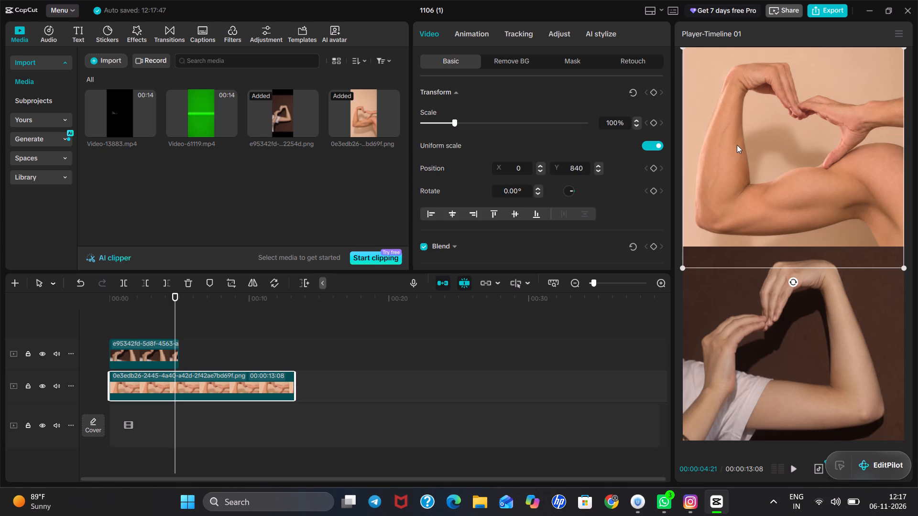
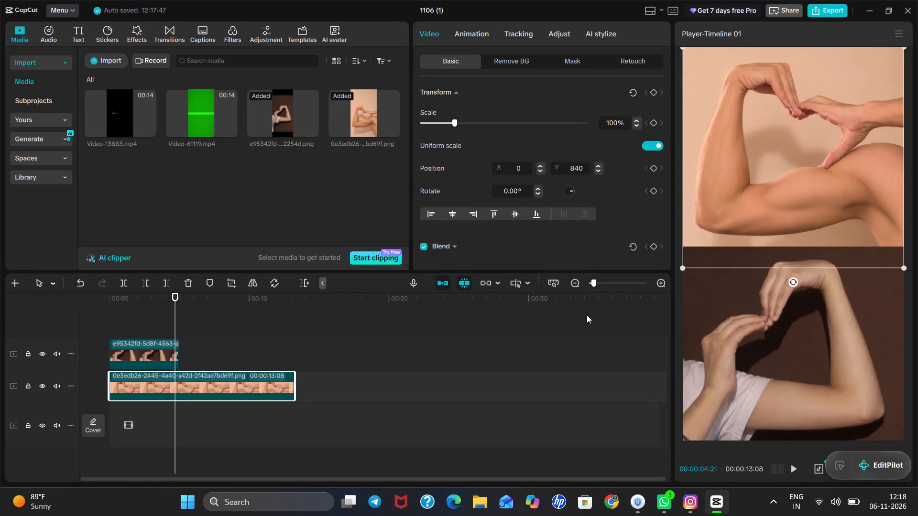
Extend the e95342fd clip on the upper track to 00:00:13:08, matching the end of the 0e3edb26 clip.
{"action": "left_click", "coordinate": [552, 332]}
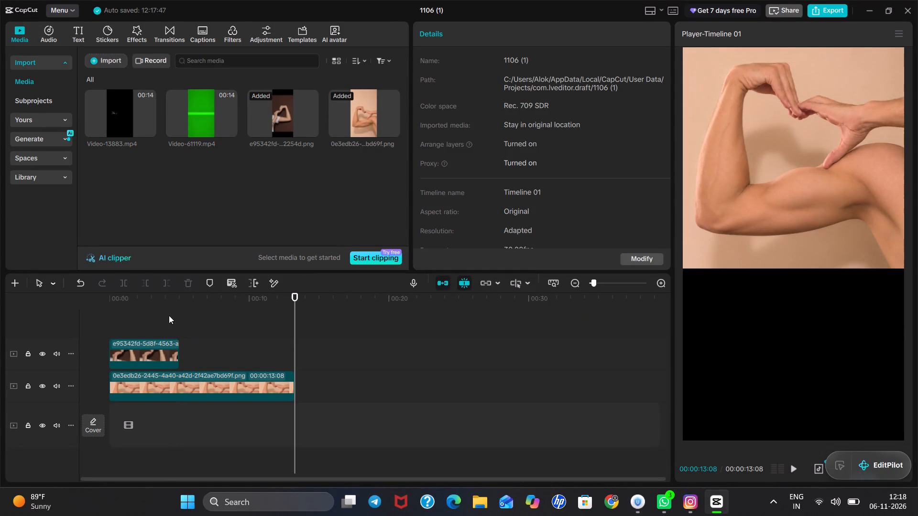
{"action": "left_click", "coordinate": [167, 357]}
{"action": "left_click_drag", "start_coordinate": [180, 355], "coordinate": [247, 365]}
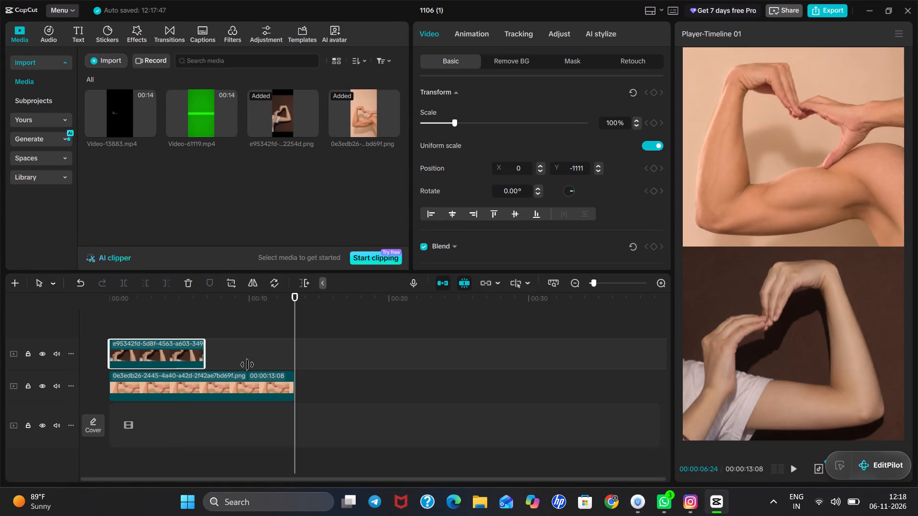
{"action": "left_click_drag", "start_coordinate": [247, 365], "coordinate": [290, 370]}
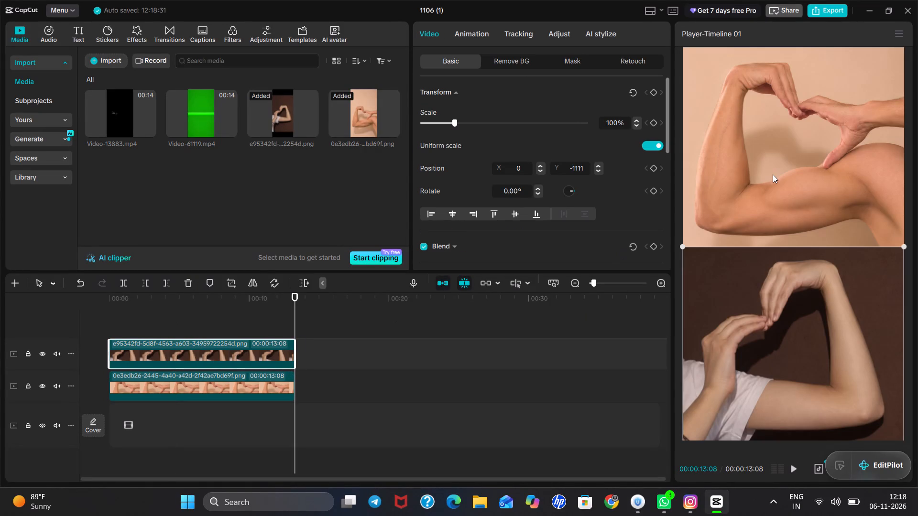
Move the 0e3edb26 image slightly higher in the video frame, to position X 0, Y about 930.
{"action": "left_click", "coordinate": [773, 174]}
{"action": "left_click_drag", "start_coordinate": [773, 174], "coordinate": [772, 165]}
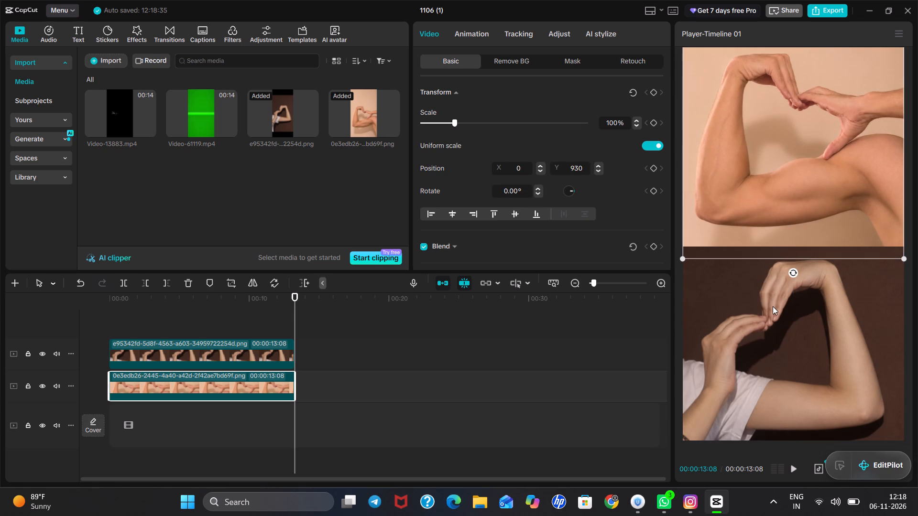
Reposition the e95342fd image in the lower half of the video frame, at X 0, Y about -1012.
{"action": "left_click", "coordinate": [773, 306]}
{"action": "left_click_drag", "start_coordinate": [773, 306], "coordinate": [773, 300]}
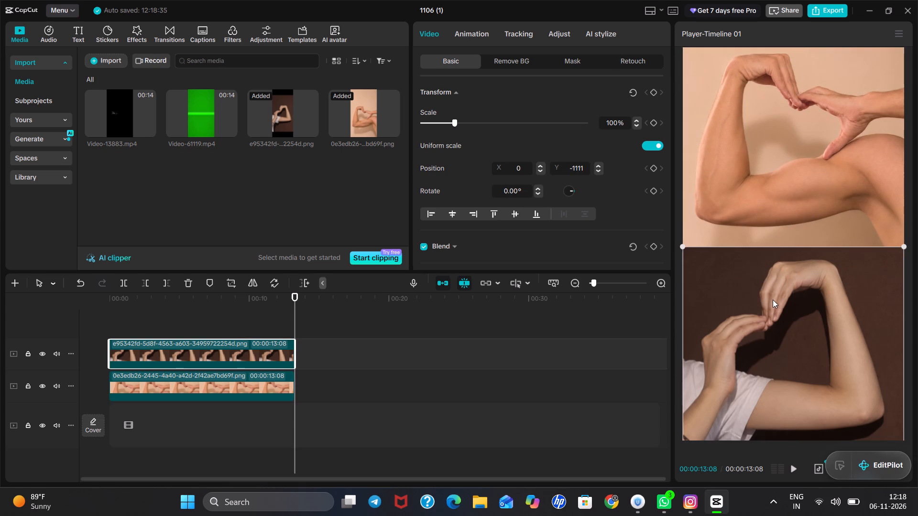
{"action": "left_click_drag", "start_coordinate": [773, 300], "coordinate": [772, 292]}
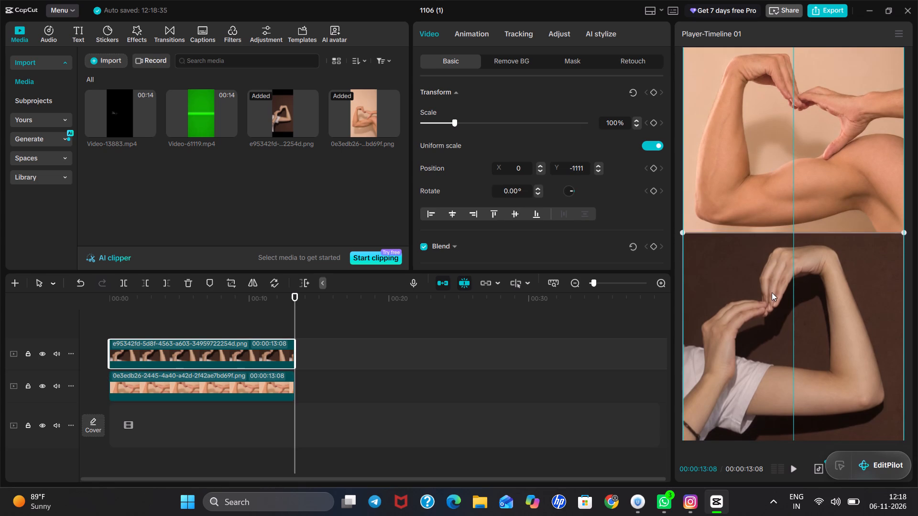
{"action": "left_click_drag", "start_coordinate": [772, 292], "coordinate": [771, 295]}
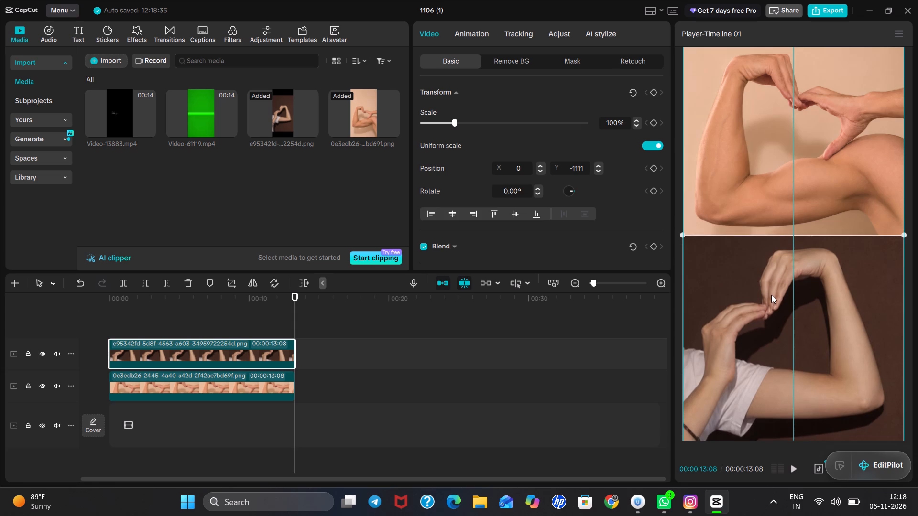
{"action": "left_click_drag", "start_coordinate": [771, 295], "coordinate": [771, 295]}
{"action": "left_click_drag", "start_coordinate": [771, 295], "coordinate": [772, 300]}
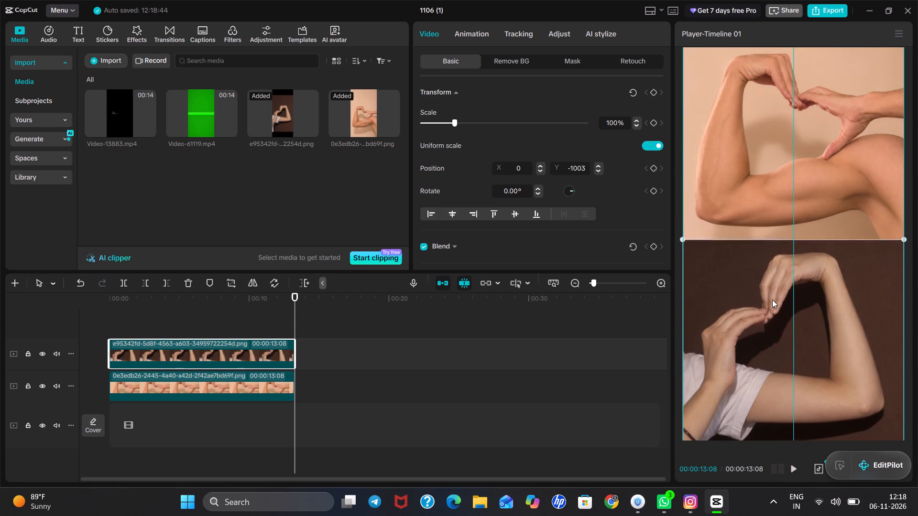
{"action": "left_click_drag", "start_coordinate": [772, 300], "coordinate": [772, 322]}
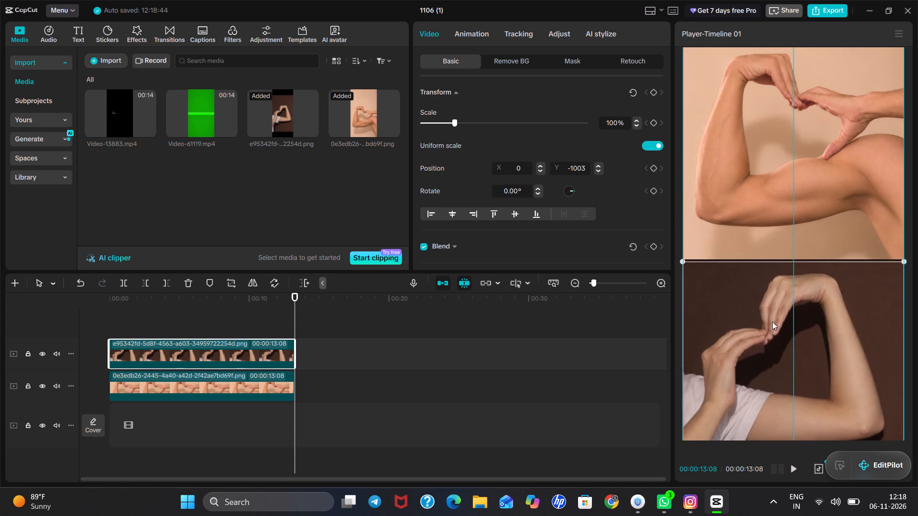
{"action": "left_click_drag", "start_coordinate": [772, 322], "coordinate": [774, 310]}
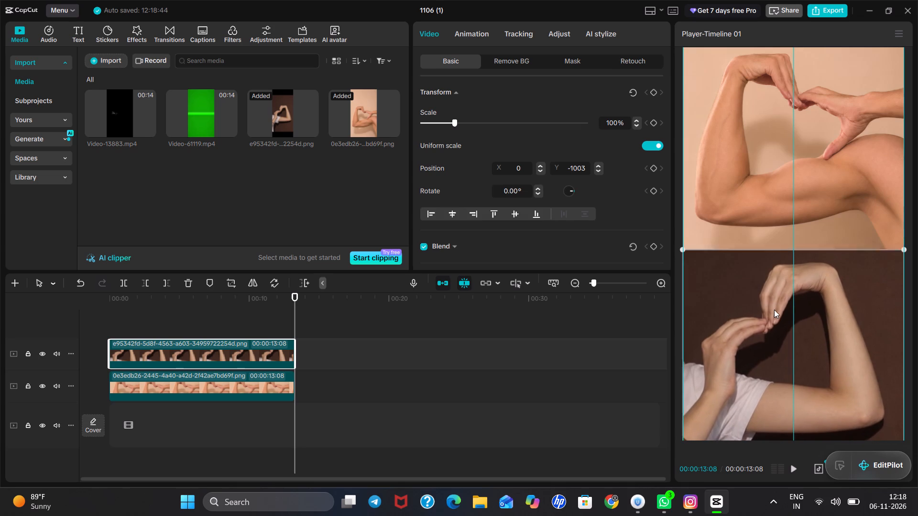
{"action": "left_click_drag", "start_coordinate": [774, 310], "coordinate": [772, 320]}
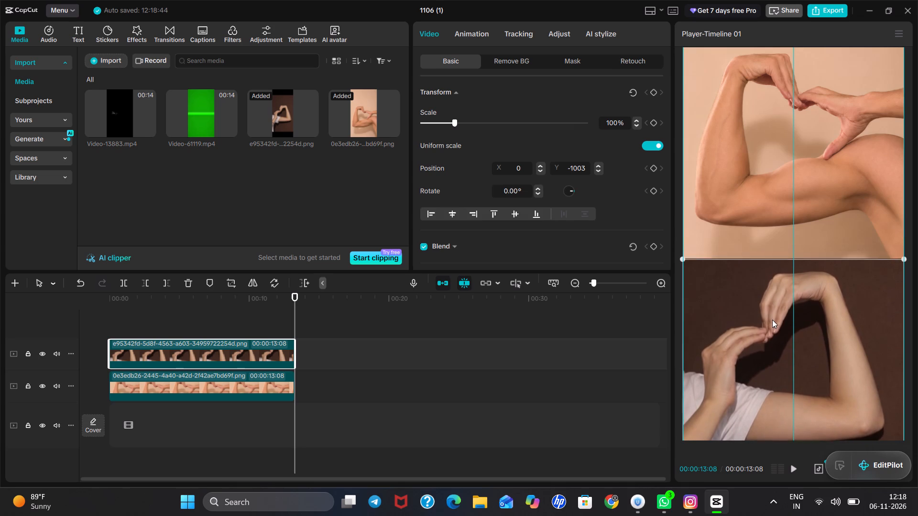
{"action": "left_click_drag", "start_coordinate": [772, 320], "coordinate": [772, 310]}
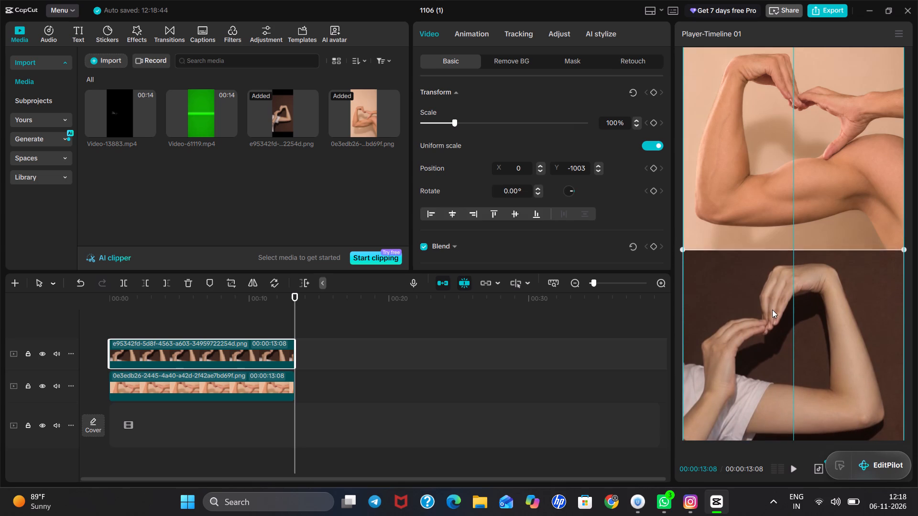
{"action": "left_click_drag", "start_coordinate": [772, 310], "coordinate": [772, 298]}
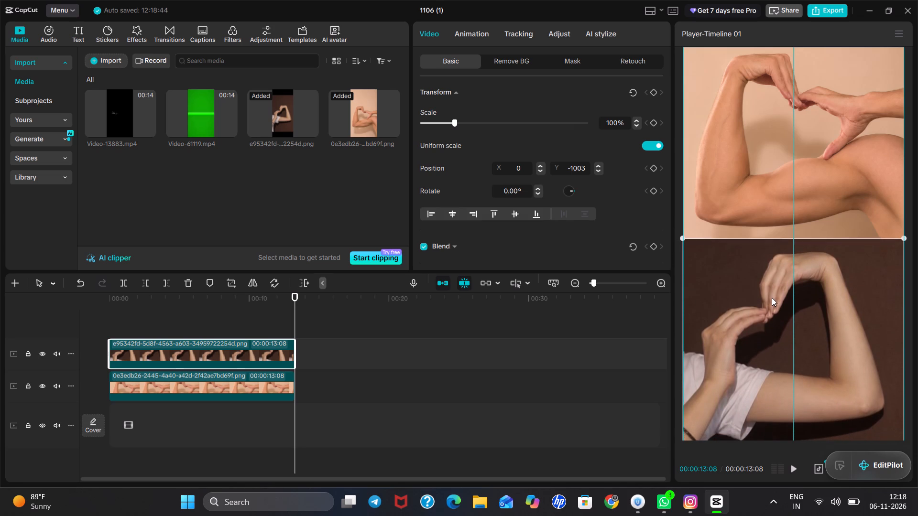
{"action": "left_click_drag", "start_coordinate": [772, 298], "coordinate": [772, 279]}
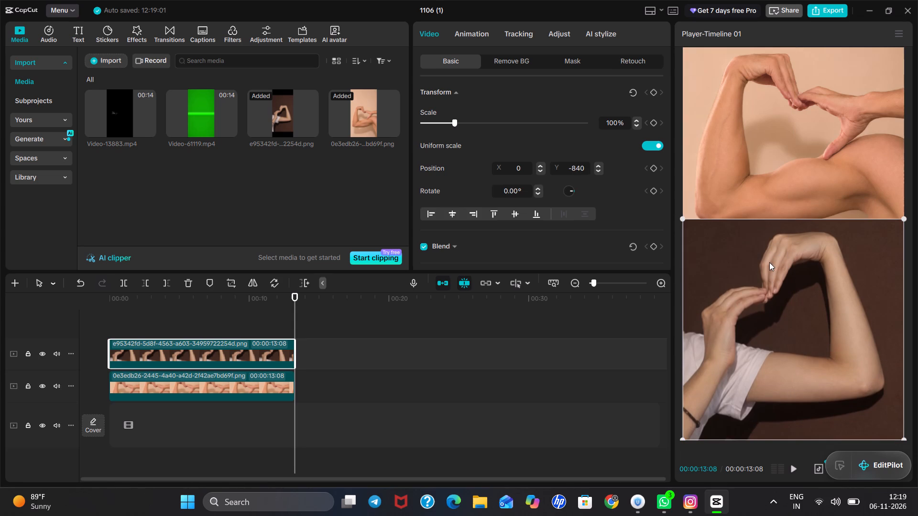
{"action": "left_click_drag", "start_coordinate": [763, 290], "coordinate": [763, 298]}
{"action": "left_click_drag", "start_coordinate": [763, 298], "coordinate": [763, 334]}
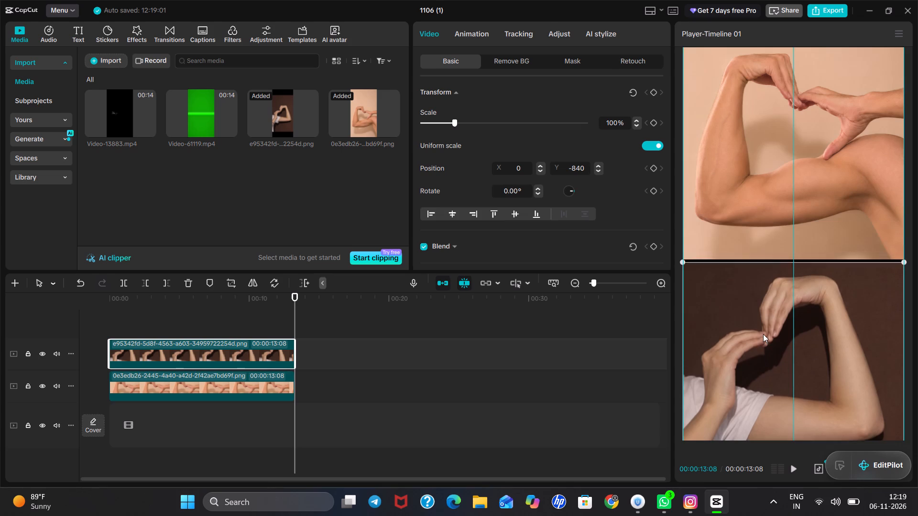
{"action": "left_click_drag", "start_coordinate": [763, 334], "coordinate": [765, 307]}
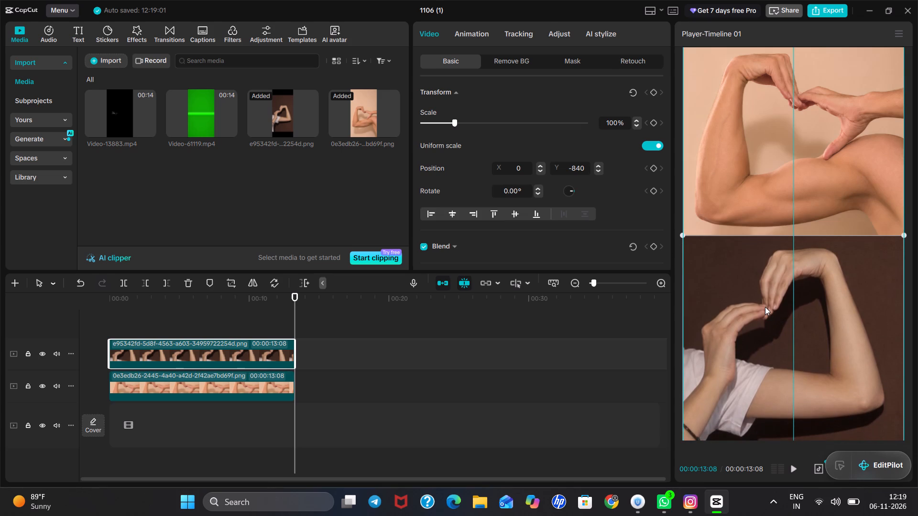
{"action": "left_click_drag", "start_coordinate": [765, 307], "coordinate": [765, 308]}
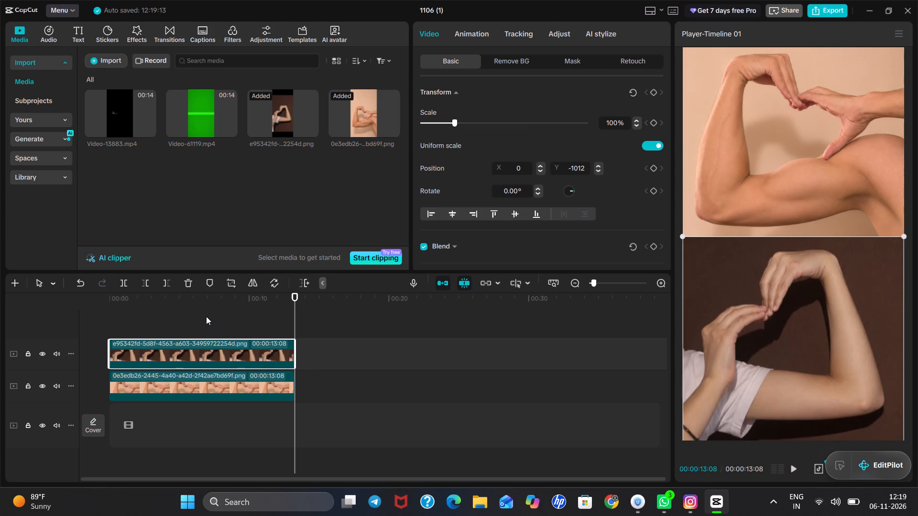
Place the green-screen clip Video-61119.mp4 on a new track above both images, at the timeline start.
{"action": "double_click", "coordinate": [206, 316]}
{"action": "left_click_drag", "start_coordinate": [206, 316], "coordinate": [167, 324]}
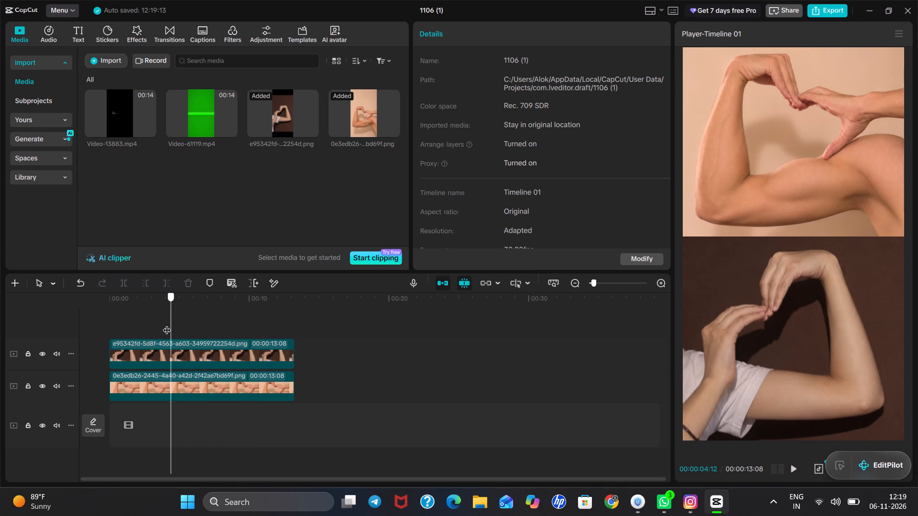
{"action": "left_click_drag", "start_coordinate": [167, 324], "coordinate": [157, 324]}
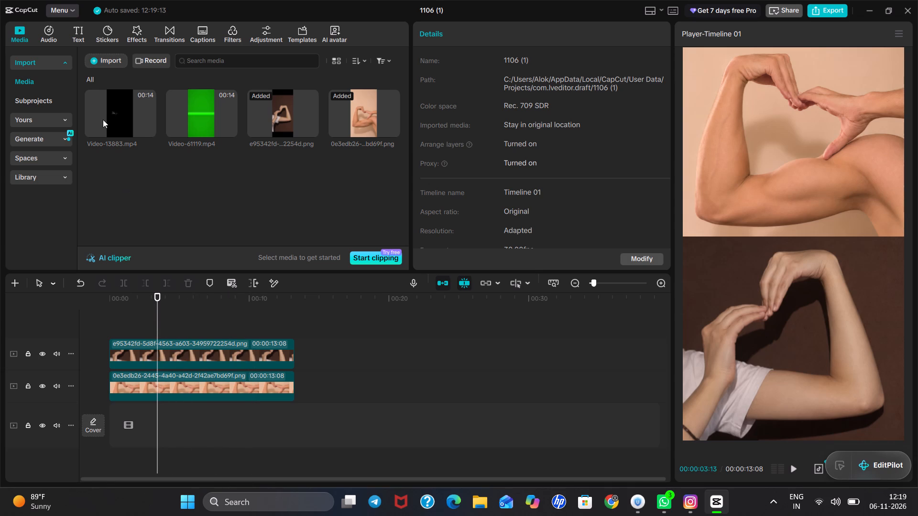
{"action": "left_click_drag", "start_coordinate": [206, 117], "coordinate": [115, 304]}
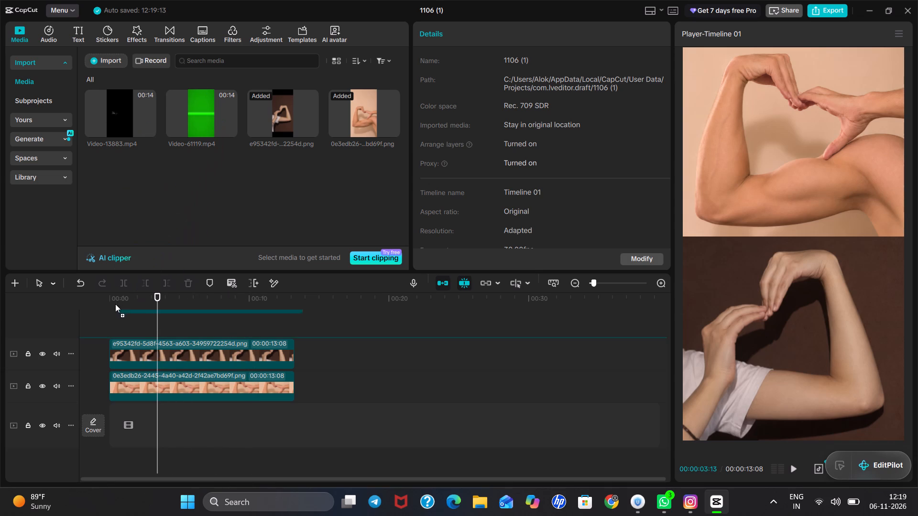
{"action": "left_click_drag", "start_coordinate": [115, 304], "coordinate": [108, 315]}
{"action": "scroll", "coordinate": [136, 358], "scroll_direction": "down", "scroll_amount": 2}
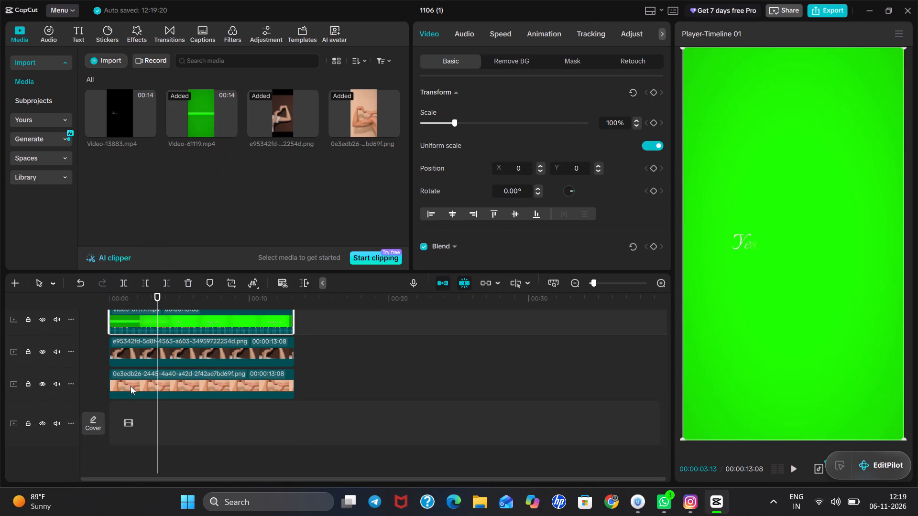
{"action": "scroll", "coordinate": [152, 341], "scroll_direction": "up", "scroll_amount": 1}
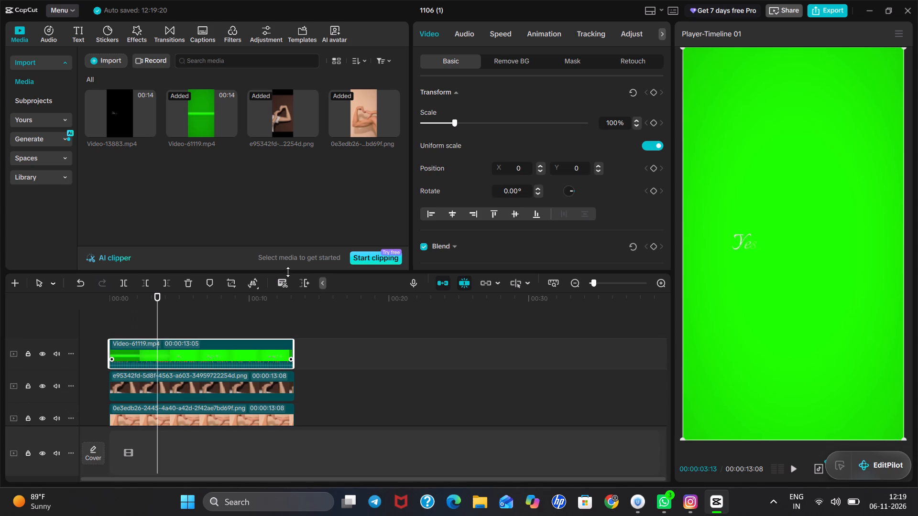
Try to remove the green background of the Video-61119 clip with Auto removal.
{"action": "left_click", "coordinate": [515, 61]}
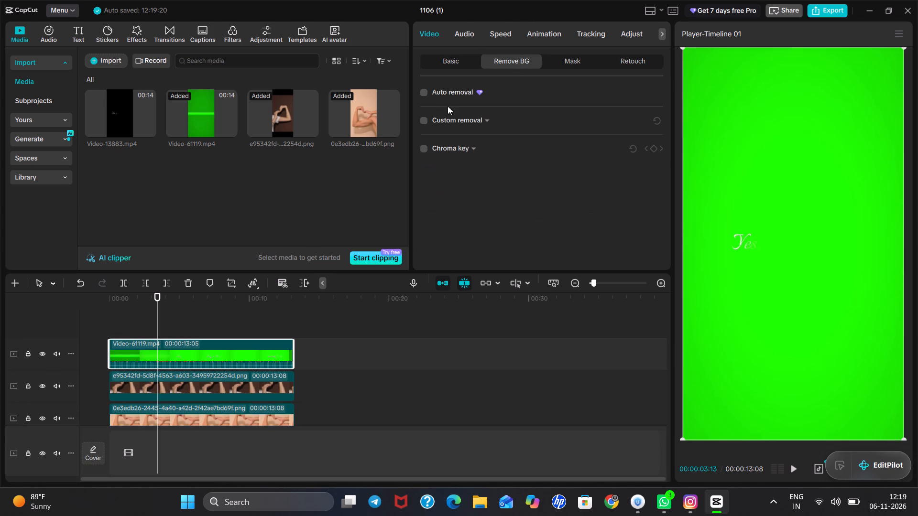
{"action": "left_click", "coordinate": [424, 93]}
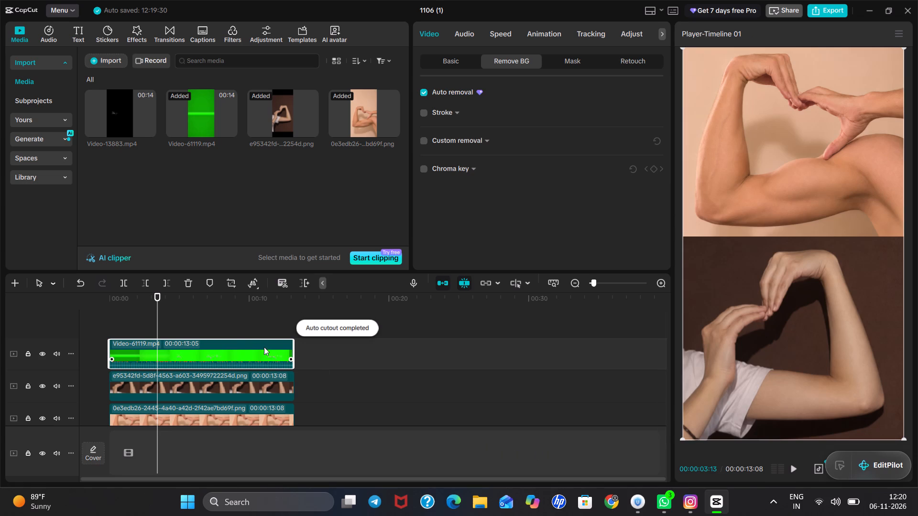
Play the timeline from the start to check the background removal on the Video-61119 clip.
{"action": "triple_click", "coordinate": [212, 317]}
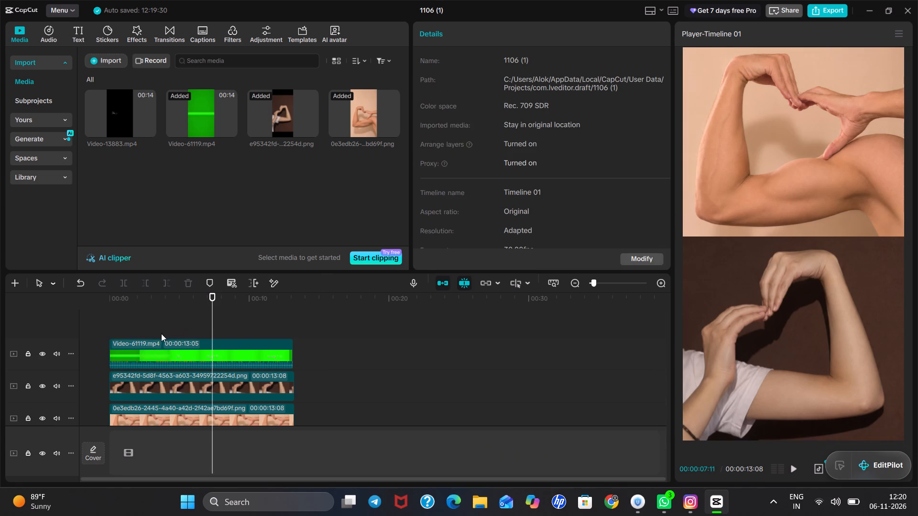
{"action": "double_click", "coordinate": [184, 336]}
{"action": "left_click", "coordinate": [184, 324]}
{"action": "left_click_drag", "start_coordinate": [184, 324], "coordinate": [80, 380]}
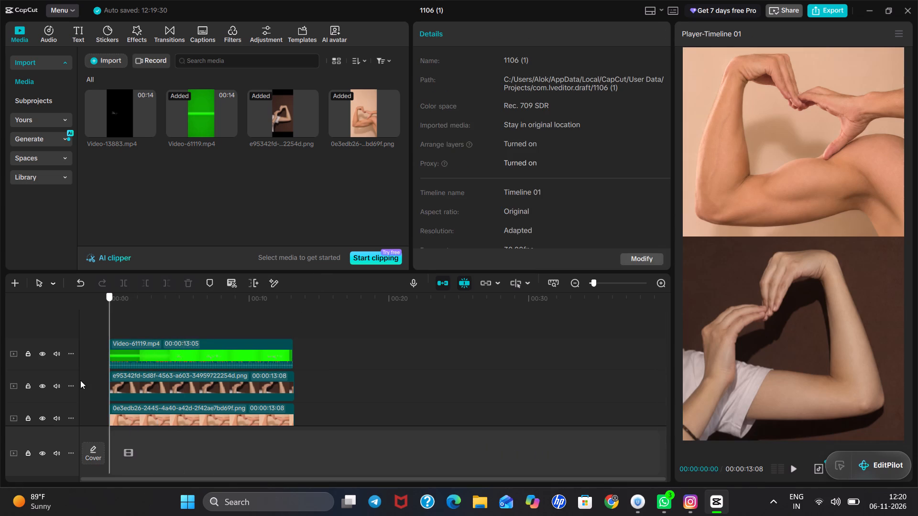
{"action": "left_click_drag", "start_coordinate": [80, 380], "coordinate": [73, 385]}
{"action": "left_click", "coordinate": [788, 473]}
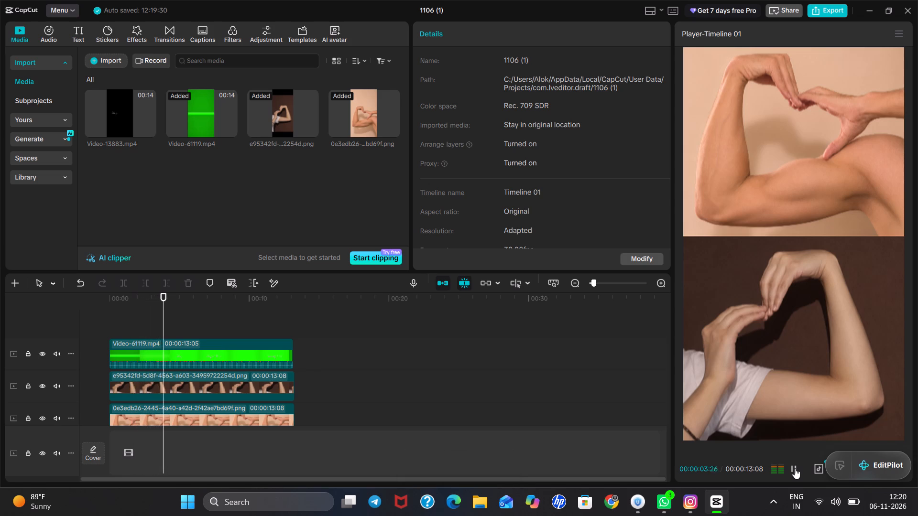
{"action": "left_click", "coordinate": [795, 468]}
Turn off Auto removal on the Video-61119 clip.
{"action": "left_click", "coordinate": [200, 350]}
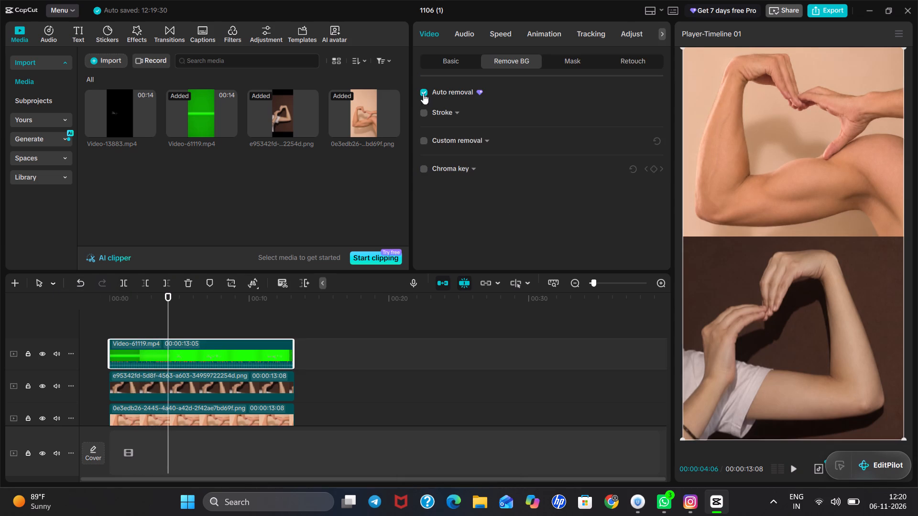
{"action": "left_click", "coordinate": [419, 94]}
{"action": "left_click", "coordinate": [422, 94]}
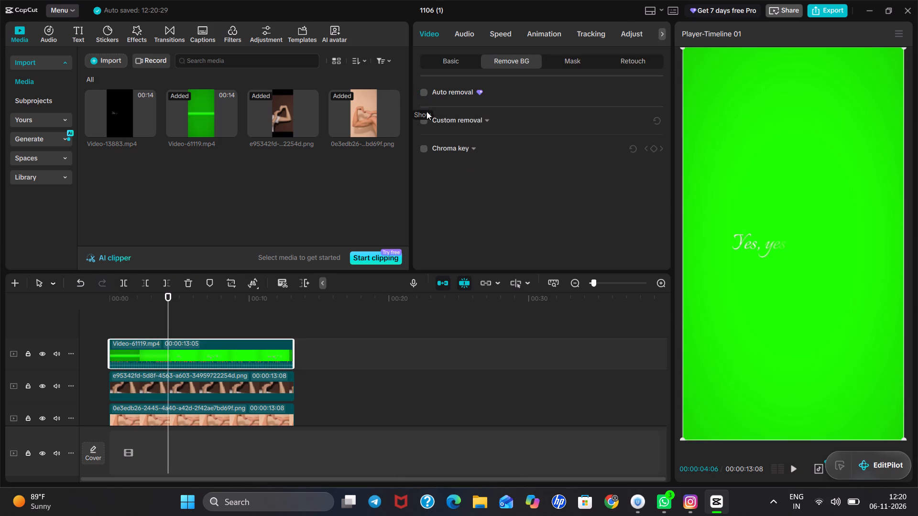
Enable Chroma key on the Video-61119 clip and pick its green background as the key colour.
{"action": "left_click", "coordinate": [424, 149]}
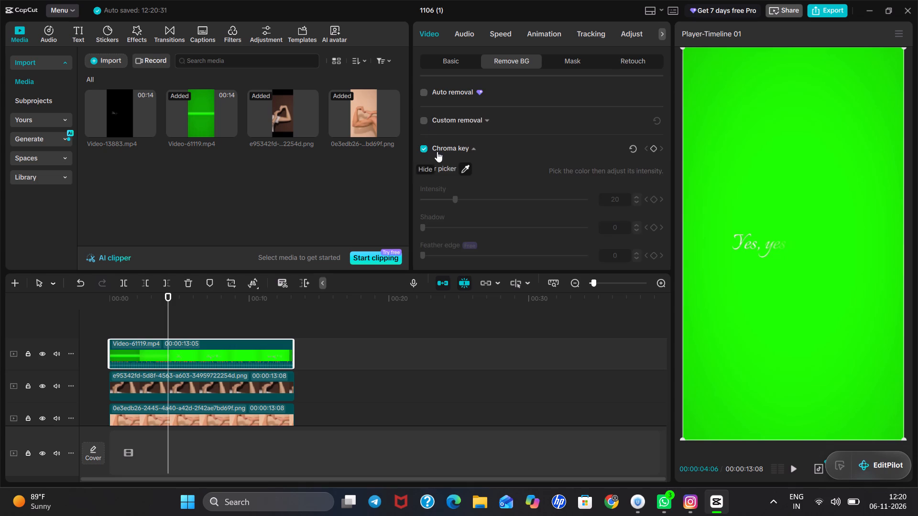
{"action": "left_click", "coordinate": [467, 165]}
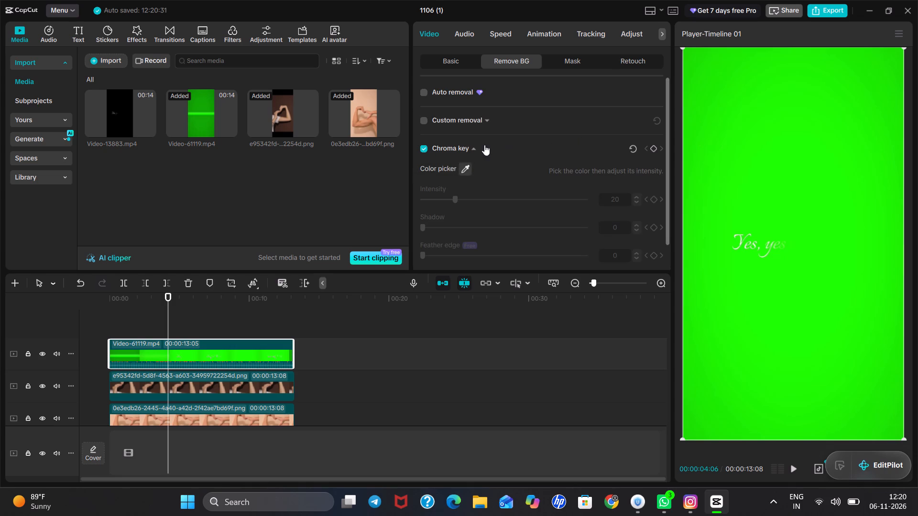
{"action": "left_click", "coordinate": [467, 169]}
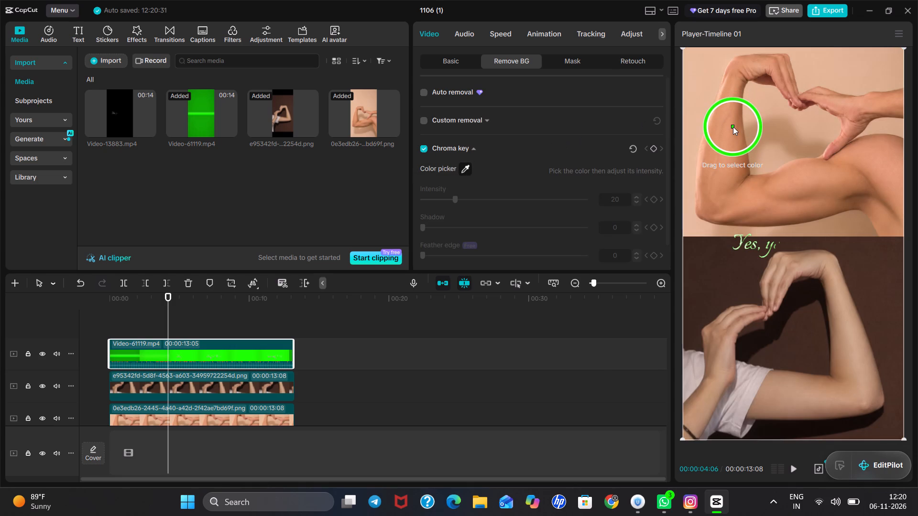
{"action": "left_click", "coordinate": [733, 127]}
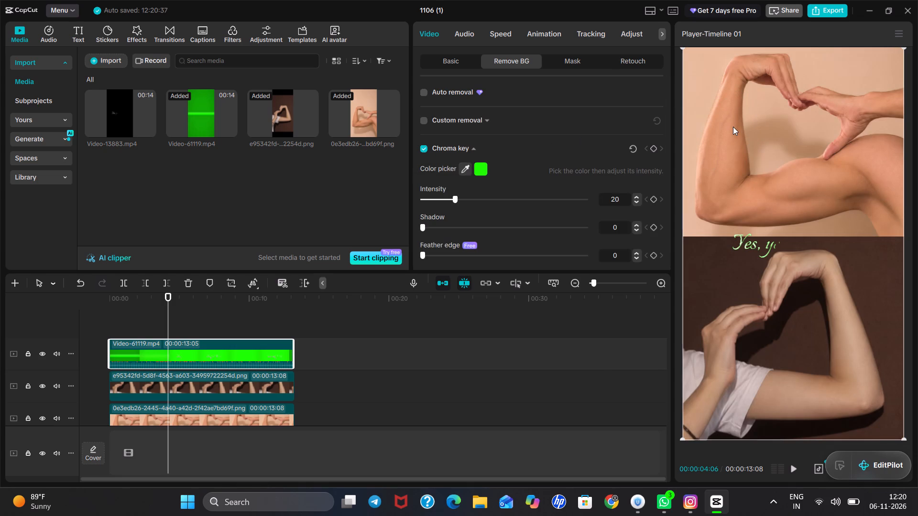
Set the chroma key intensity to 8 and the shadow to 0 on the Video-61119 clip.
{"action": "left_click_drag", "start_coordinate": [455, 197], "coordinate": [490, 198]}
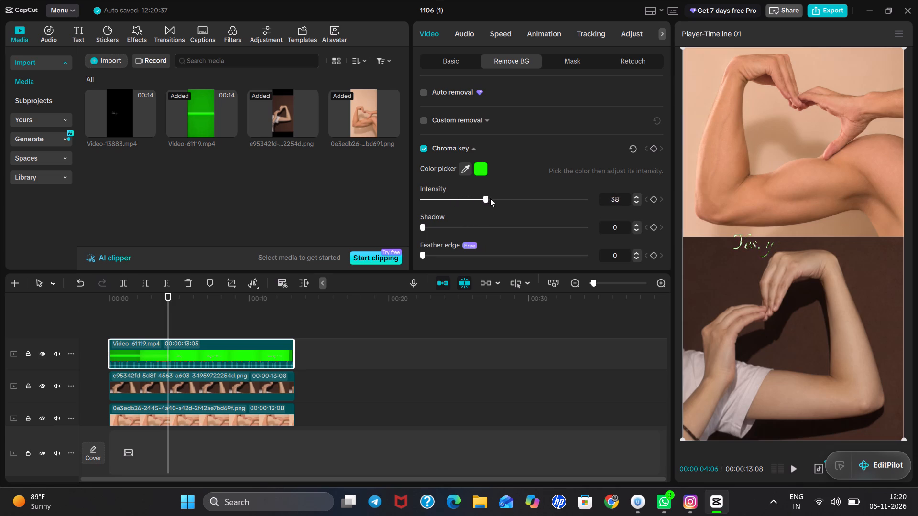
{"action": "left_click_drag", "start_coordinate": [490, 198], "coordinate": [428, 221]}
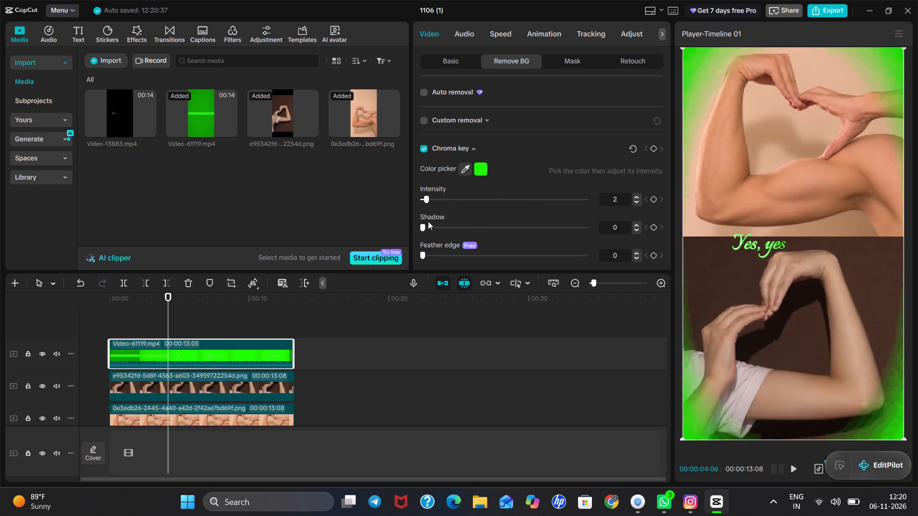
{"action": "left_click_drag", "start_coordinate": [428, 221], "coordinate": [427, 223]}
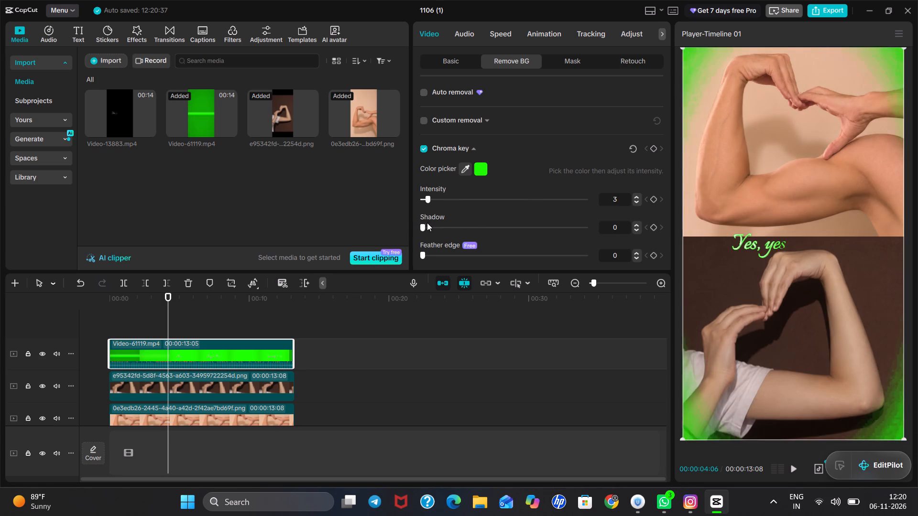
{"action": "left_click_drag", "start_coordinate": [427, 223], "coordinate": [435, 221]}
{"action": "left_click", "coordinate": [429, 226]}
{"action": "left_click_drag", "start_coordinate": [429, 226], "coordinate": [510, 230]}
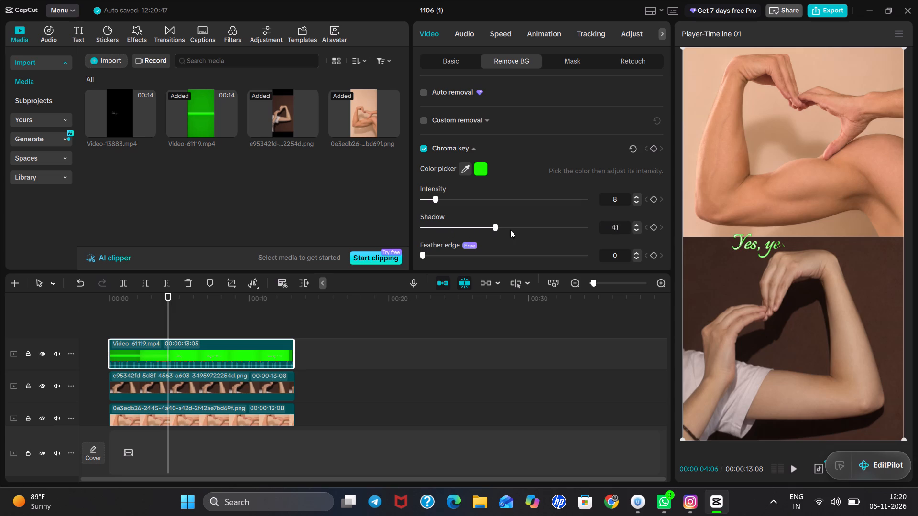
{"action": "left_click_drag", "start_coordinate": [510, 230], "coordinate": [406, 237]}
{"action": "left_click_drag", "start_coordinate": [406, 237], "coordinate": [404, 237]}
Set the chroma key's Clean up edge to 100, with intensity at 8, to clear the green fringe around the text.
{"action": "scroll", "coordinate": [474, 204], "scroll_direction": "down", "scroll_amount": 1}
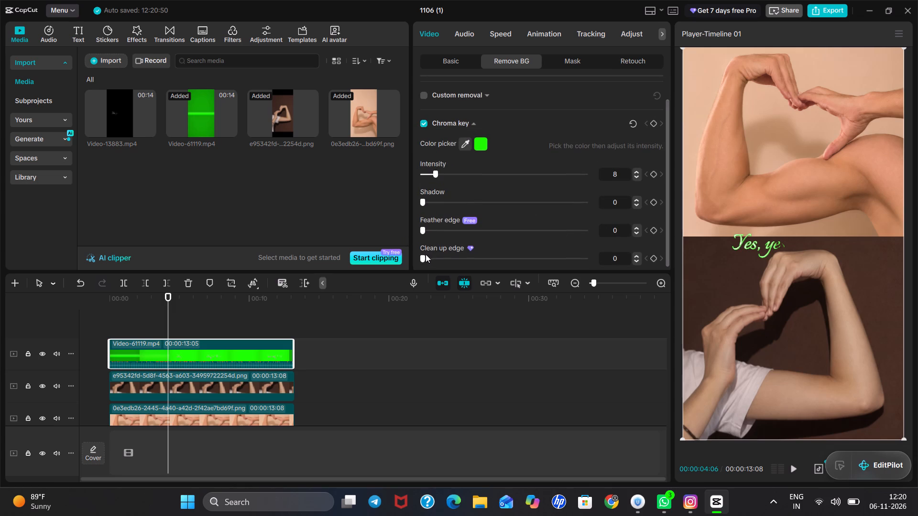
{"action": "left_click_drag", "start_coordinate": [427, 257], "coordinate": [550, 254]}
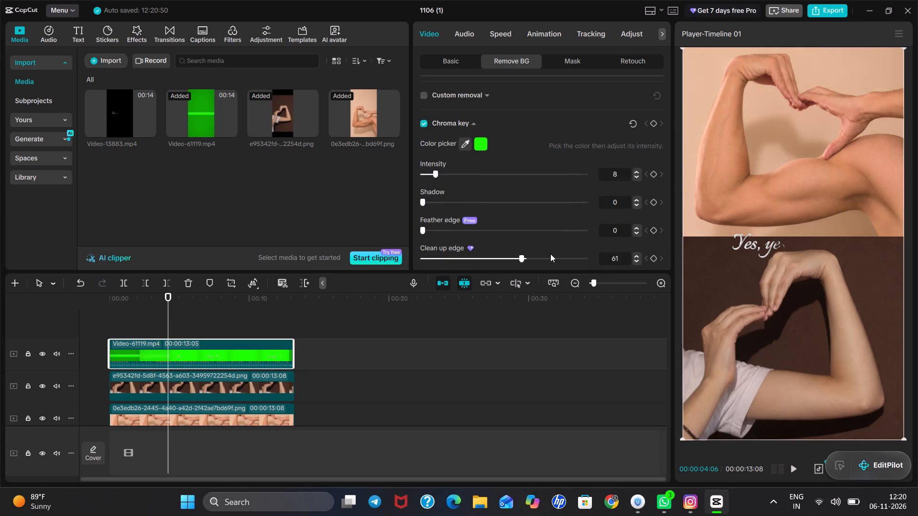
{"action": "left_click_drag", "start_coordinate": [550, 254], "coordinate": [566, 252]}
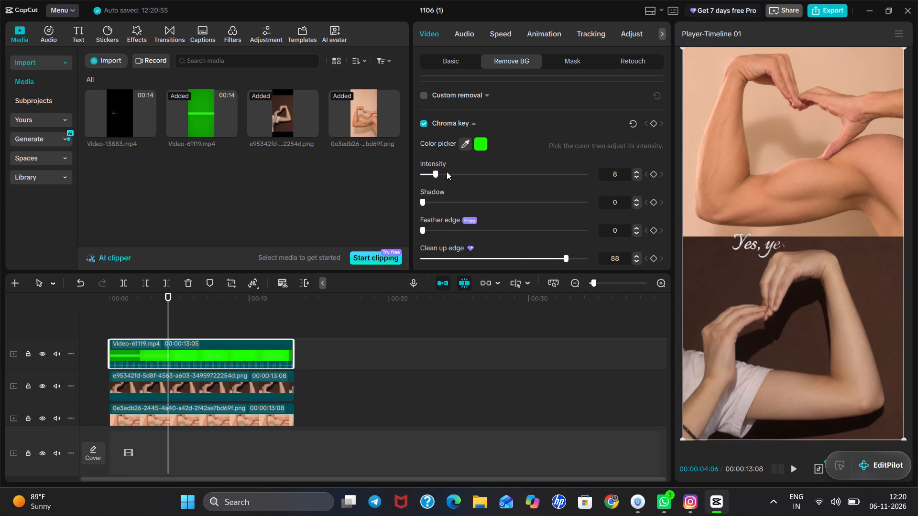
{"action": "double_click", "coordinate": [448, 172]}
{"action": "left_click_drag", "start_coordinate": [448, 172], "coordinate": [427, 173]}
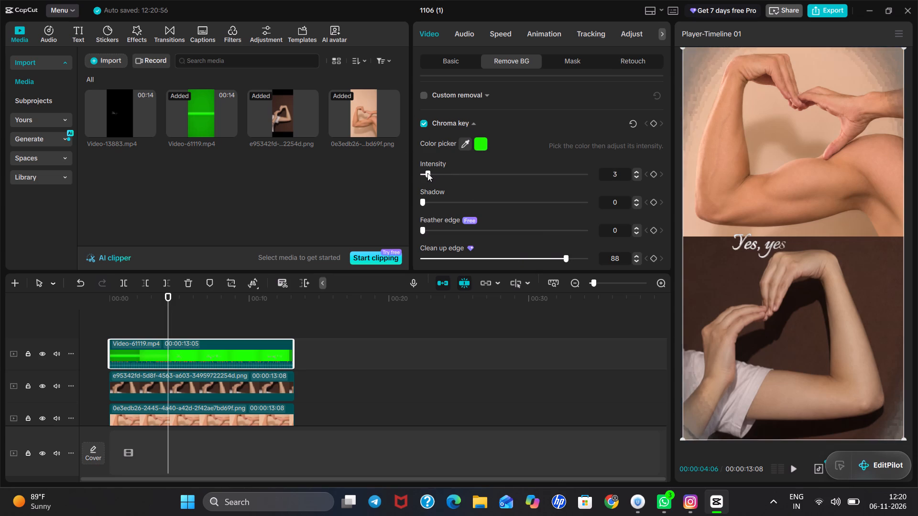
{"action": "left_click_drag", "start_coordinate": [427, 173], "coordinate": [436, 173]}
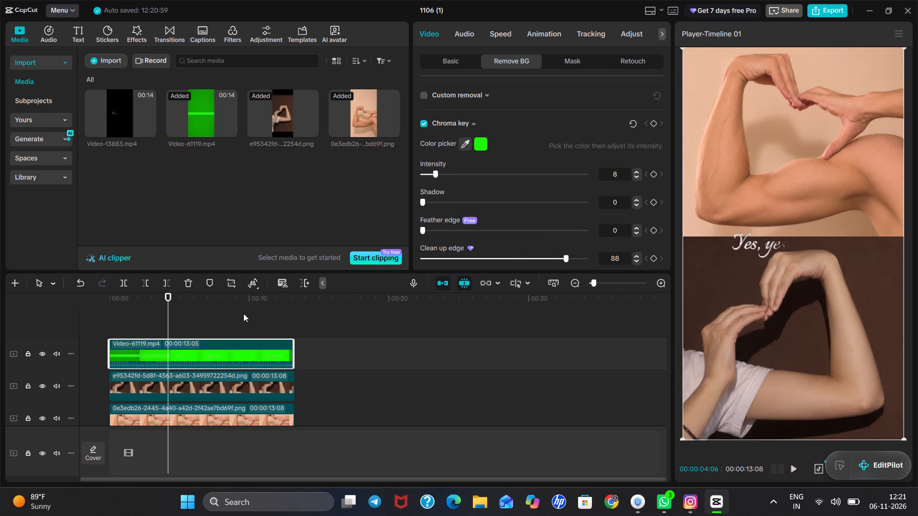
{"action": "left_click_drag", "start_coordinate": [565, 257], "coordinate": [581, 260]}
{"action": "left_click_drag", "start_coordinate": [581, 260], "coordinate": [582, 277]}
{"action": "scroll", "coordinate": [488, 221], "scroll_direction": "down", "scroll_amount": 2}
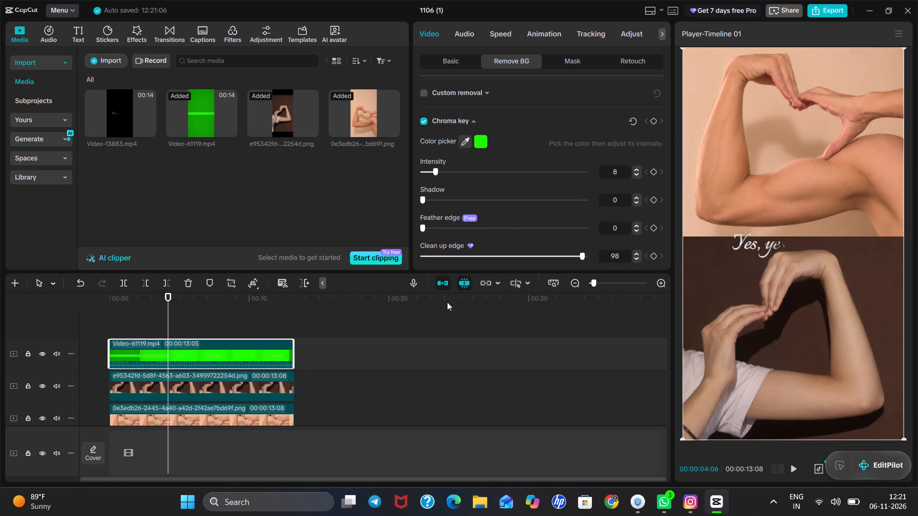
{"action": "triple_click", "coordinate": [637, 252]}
Scrub the timeline back to the start to check the keyed text over the two images.
{"action": "triple_click", "coordinate": [205, 324]}
{"action": "left_click_drag", "start_coordinate": [205, 324], "coordinate": [144, 350]}
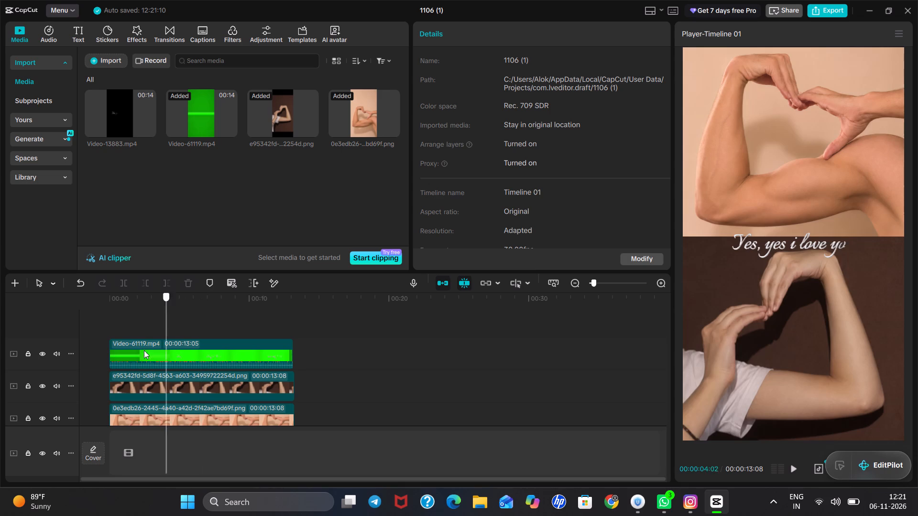
{"action": "left_click_drag", "start_coordinate": [144, 350], "coordinate": [40, 396]}
{"action": "left_click", "coordinate": [168, 323]}
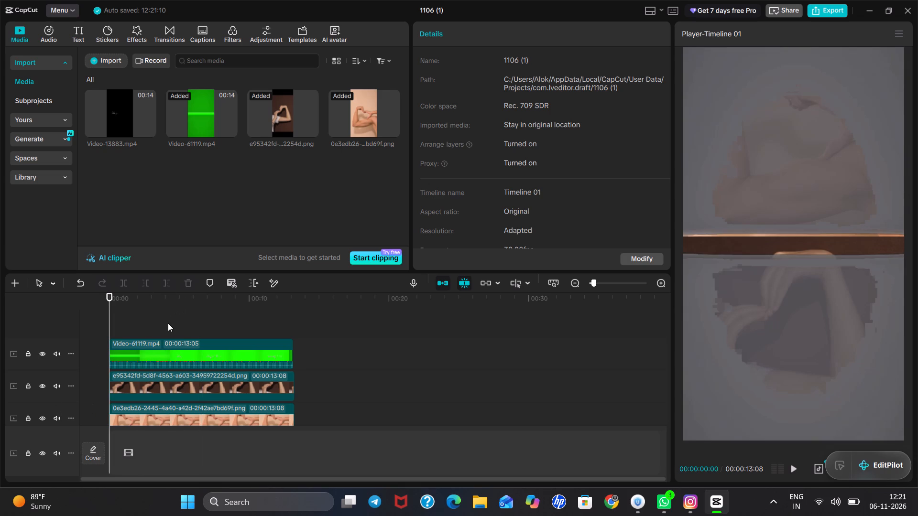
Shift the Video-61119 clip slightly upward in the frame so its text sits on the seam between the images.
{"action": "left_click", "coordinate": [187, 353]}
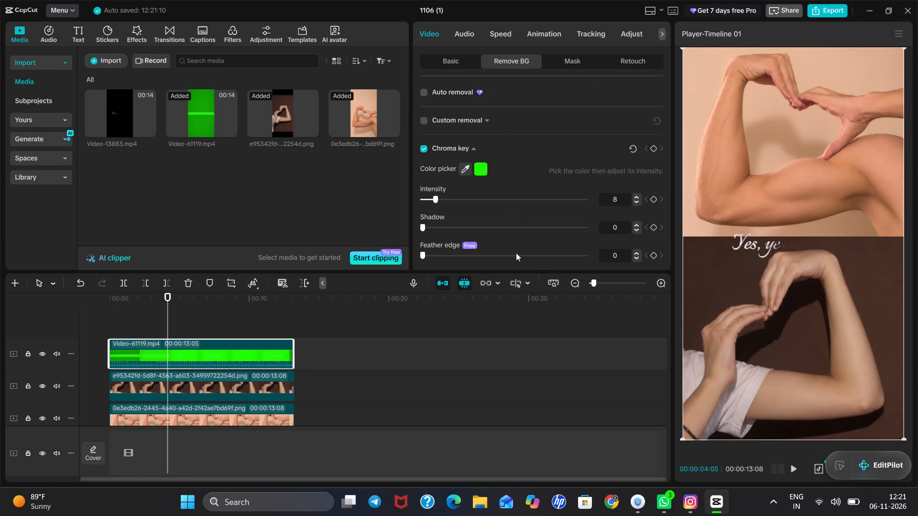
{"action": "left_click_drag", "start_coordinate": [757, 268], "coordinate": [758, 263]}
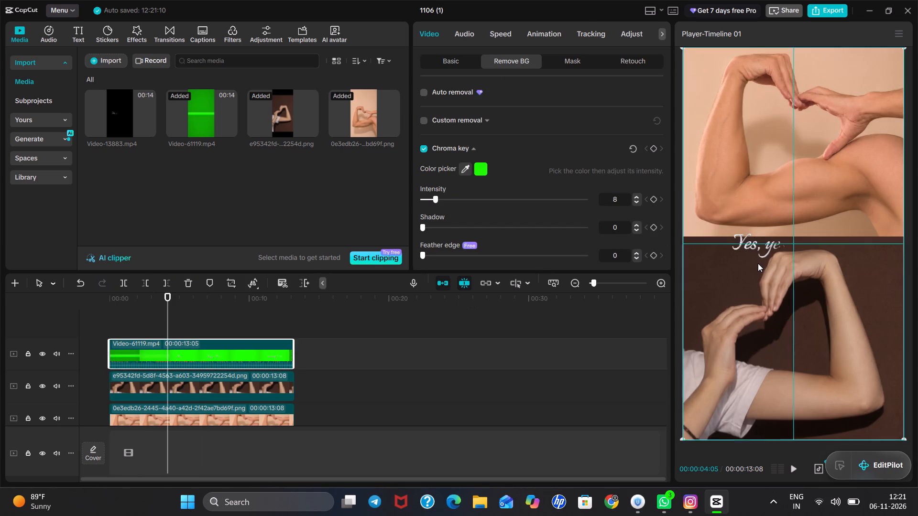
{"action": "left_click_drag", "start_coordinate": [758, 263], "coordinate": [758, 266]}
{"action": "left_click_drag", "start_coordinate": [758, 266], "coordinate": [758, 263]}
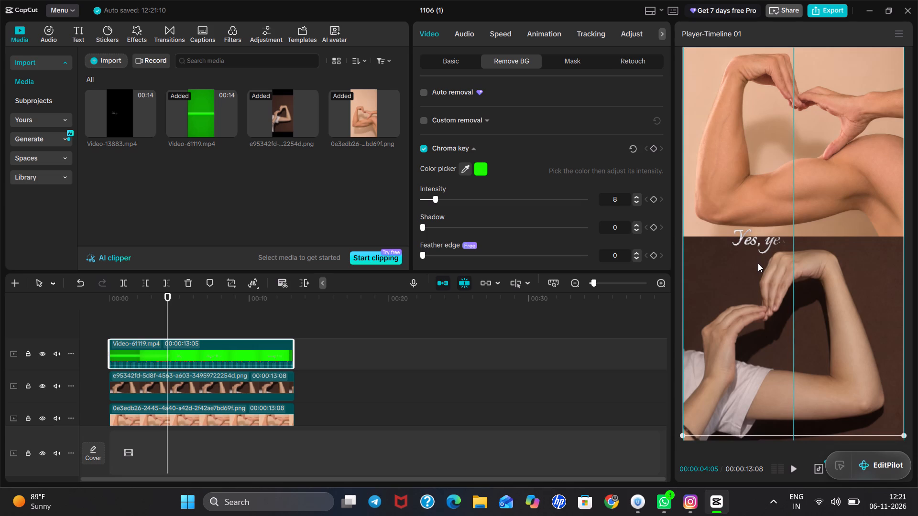
Move the EditPilot widget off the playback controls and play the timeline from the start to check the text overlay.
{"action": "double_click", "coordinate": [175, 309]}
{"action": "left_click_drag", "start_coordinate": [175, 309], "coordinate": [50, 381]}
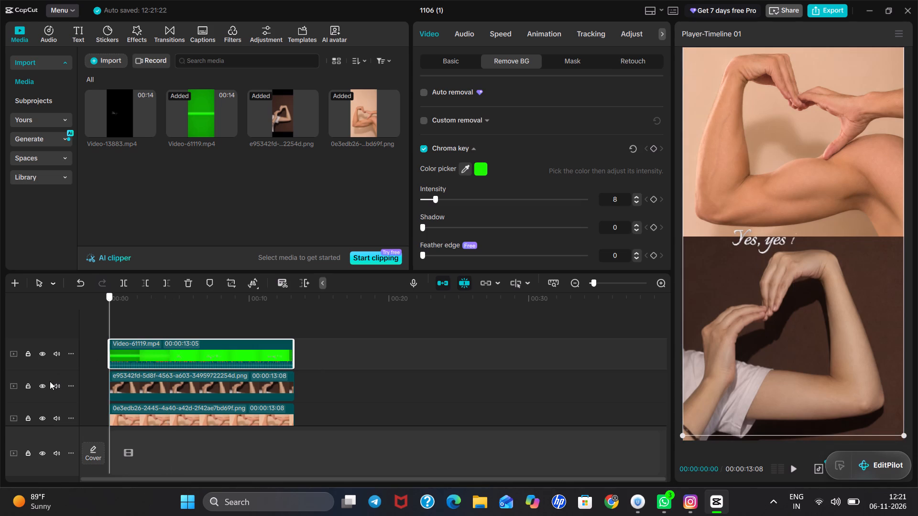
{"action": "left_click_drag", "start_coordinate": [50, 381], "coordinate": [49, 382]}
{"action": "left_click_drag", "start_coordinate": [886, 470], "coordinate": [571, 318]}
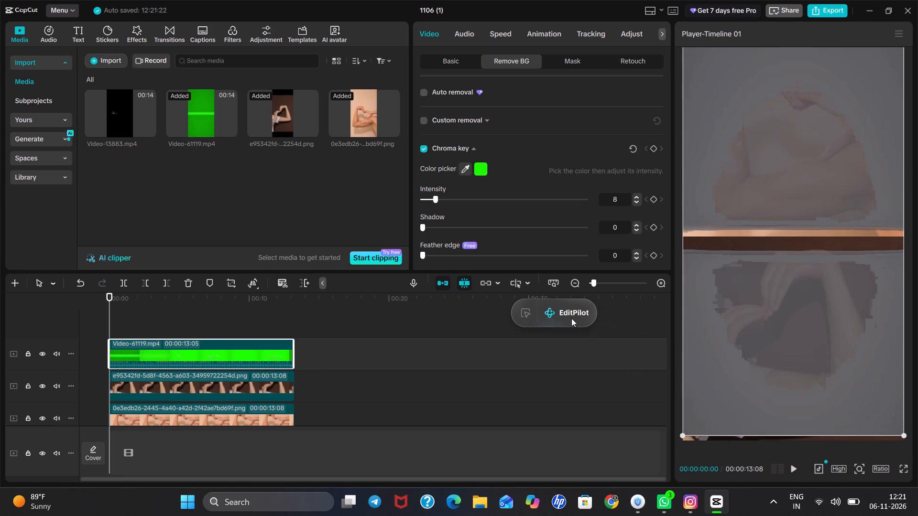
{"action": "double_click", "coordinate": [205, 330]}
{"action": "left_click_drag", "start_coordinate": [205, 330], "coordinate": [178, 345]}
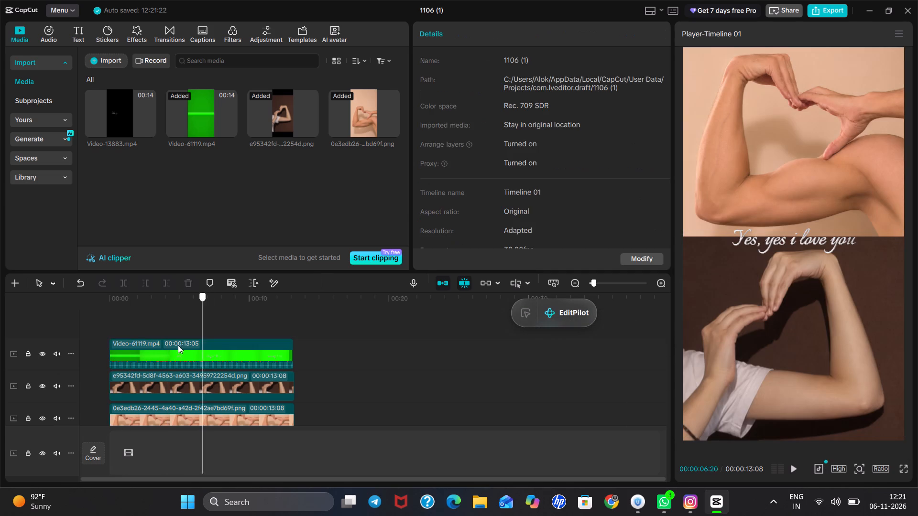
{"action": "left_click_drag", "start_coordinate": [178, 345], "coordinate": [71, 406]}
{"action": "left_click", "coordinate": [796, 474]}
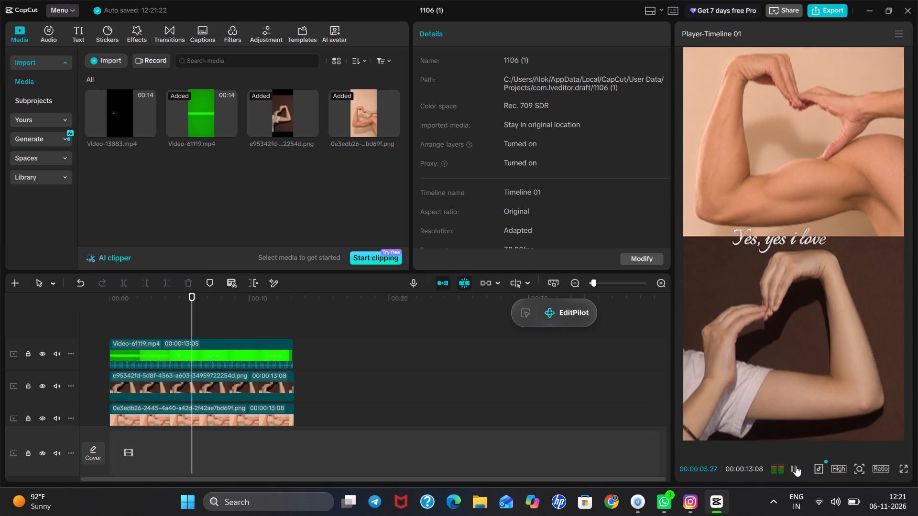
{"action": "left_click", "coordinate": [796, 466]}
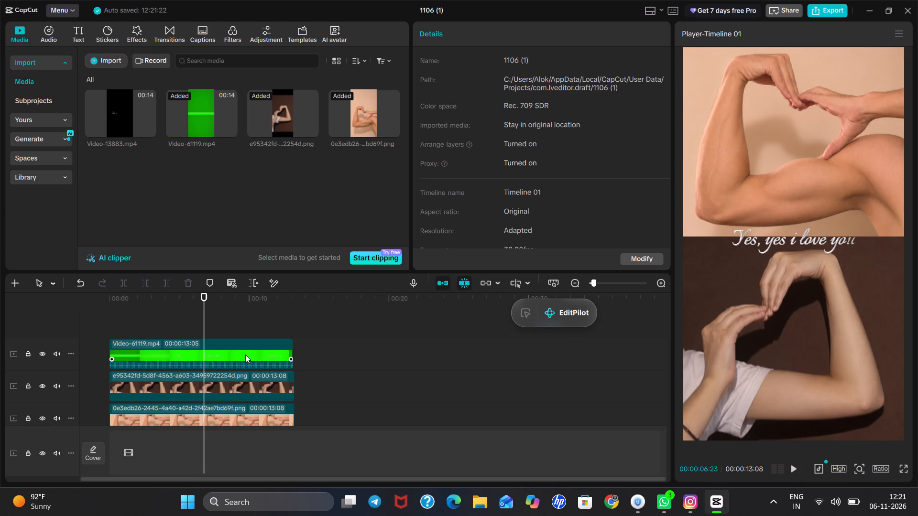
Delete the Video-61119 clip from the timeline.
{"action": "left_click", "coordinate": [245, 355]}
{"action": "key", "text": "BackSpace"}
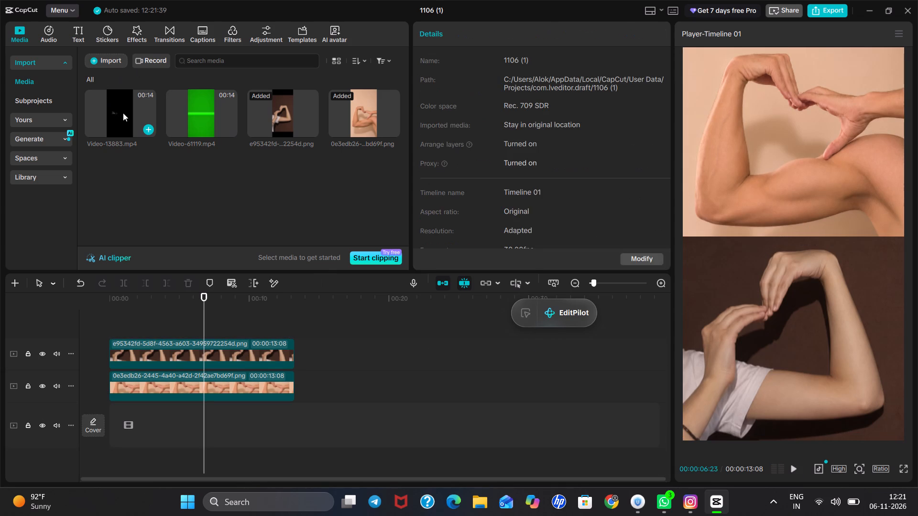
Place the black-background clip Video-13883.mp4 on a new track above both images, at the timeline start.
{"action": "left_click_drag", "start_coordinate": [123, 113], "coordinate": [108, 318]}
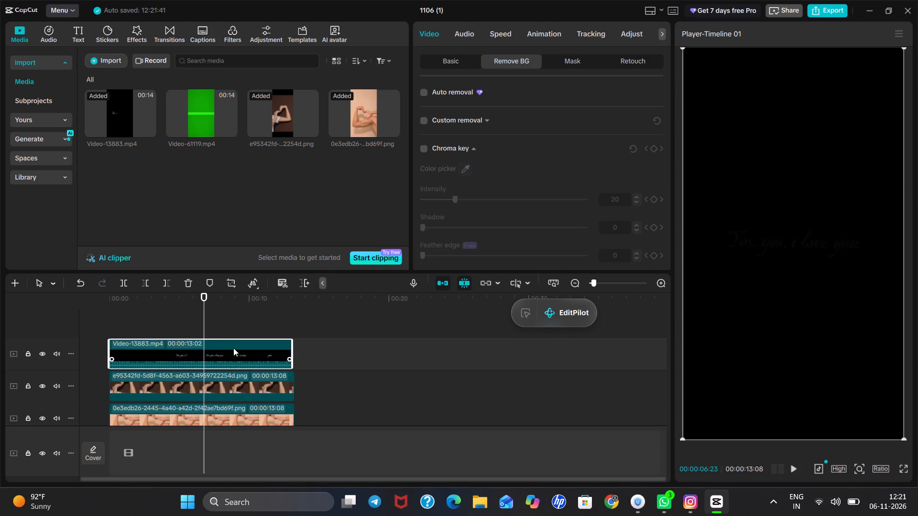
{"action": "left_click", "coordinate": [293, 353]}
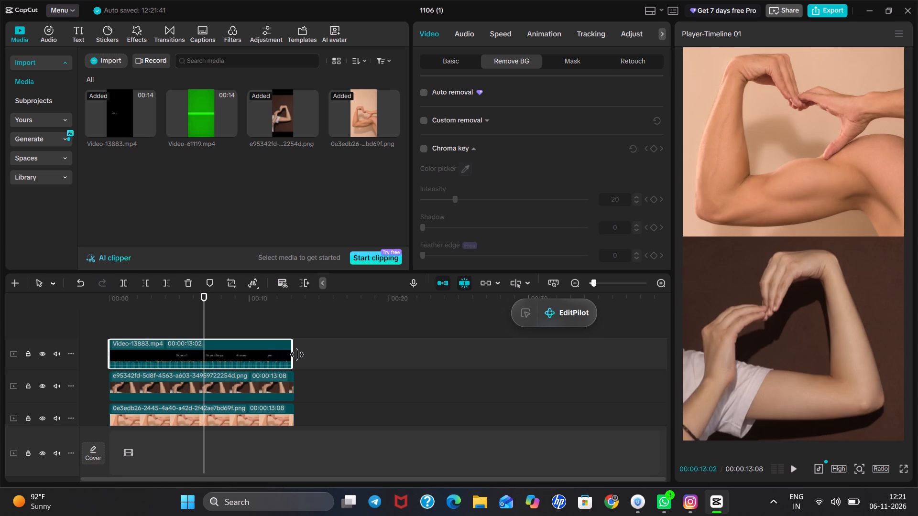
{"action": "left_click", "coordinate": [293, 354]}
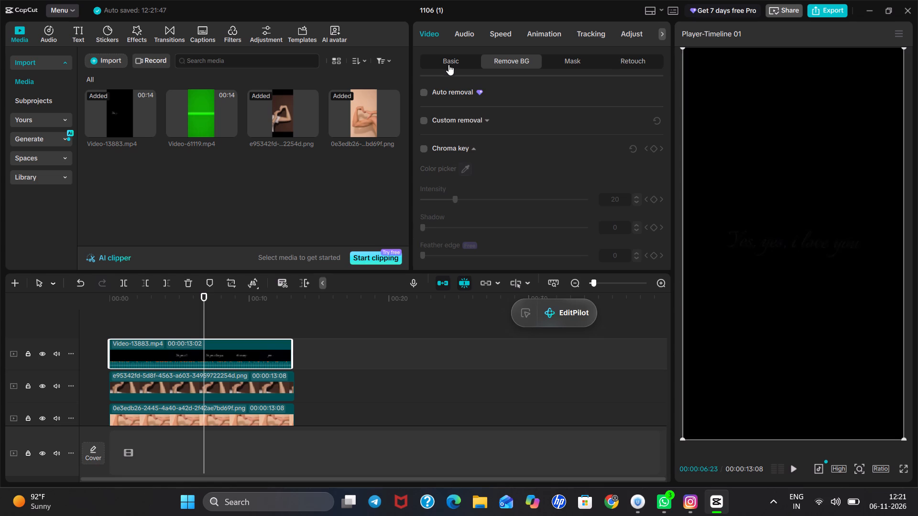
Set the blend mode of the Video-13883.mp4 clip to Screen.
{"action": "left_click", "coordinate": [446, 59]}
{"action": "scroll", "coordinate": [422, 184], "scroll_direction": "down", "scroll_amount": 1}
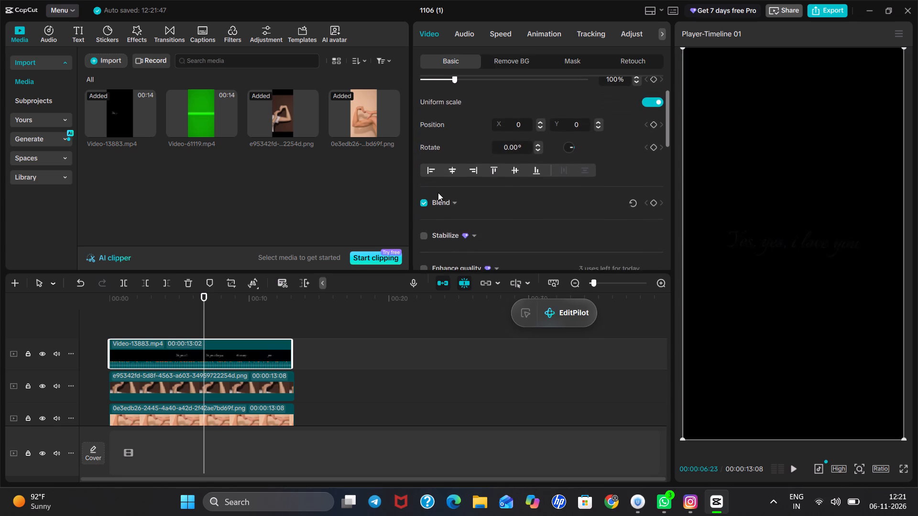
{"action": "left_click", "coordinate": [454, 203]}
{"action": "scroll", "coordinate": [454, 203], "scroll_direction": "down", "scroll_amount": 2}
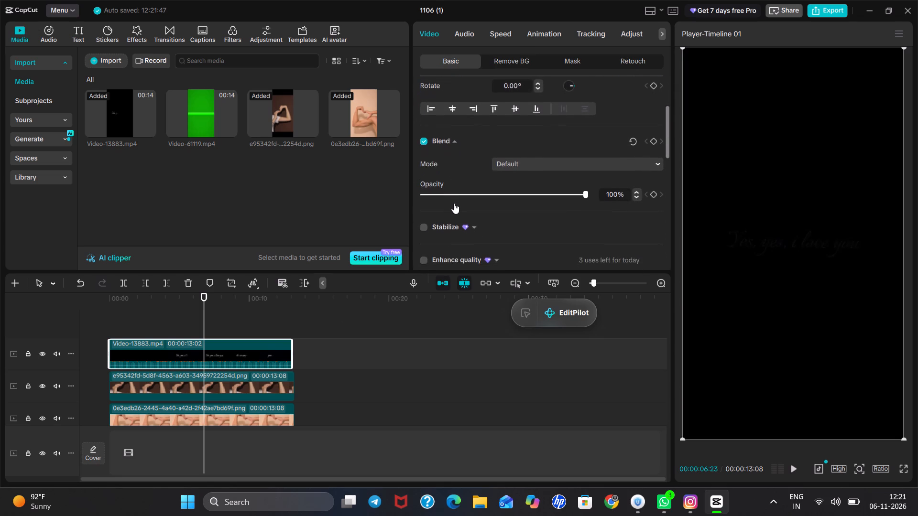
{"action": "scroll", "coordinate": [454, 203], "scroll_direction": "down", "scroll_amount": 2}
{"action": "left_click", "coordinate": [515, 122]}
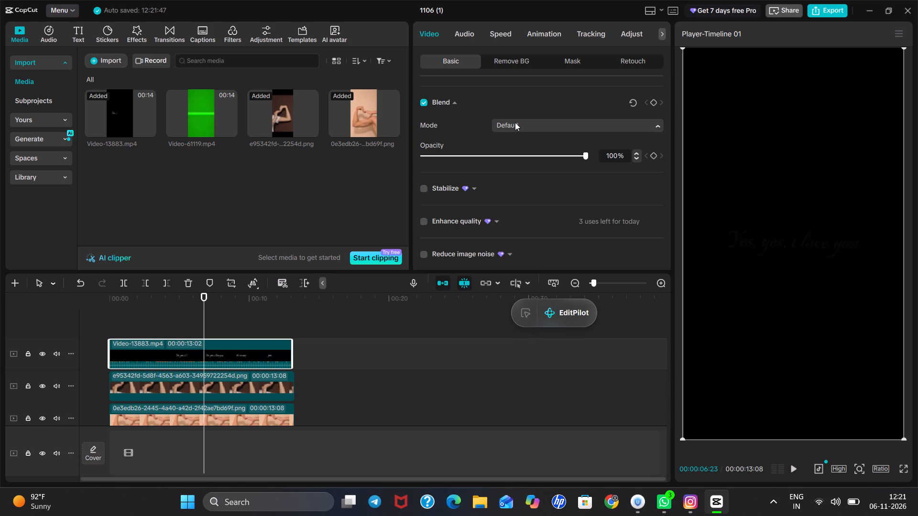
{"action": "left_click", "coordinate": [517, 186]}
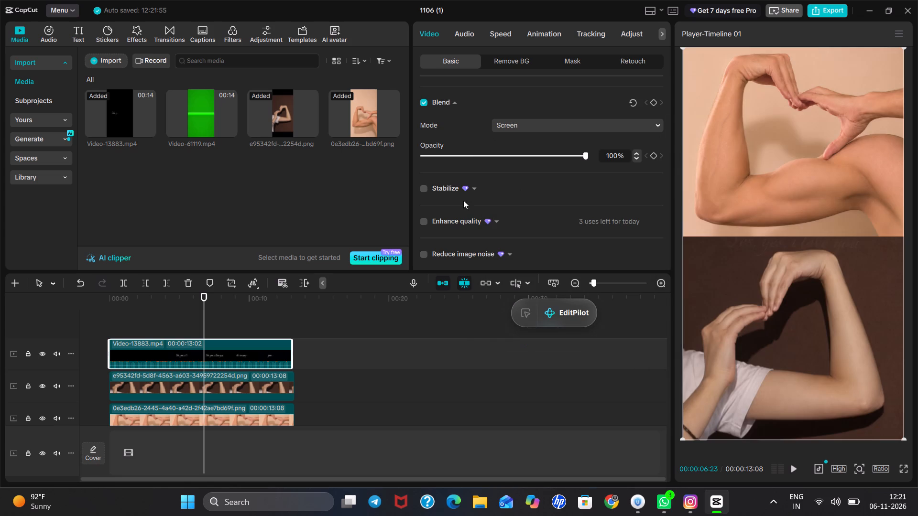
Play the timeline from the start to the end to check the blended text overlay.
{"action": "double_click", "coordinate": [204, 322]}
{"action": "left_click_drag", "start_coordinate": [204, 322], "coordinate": [157, 340]}
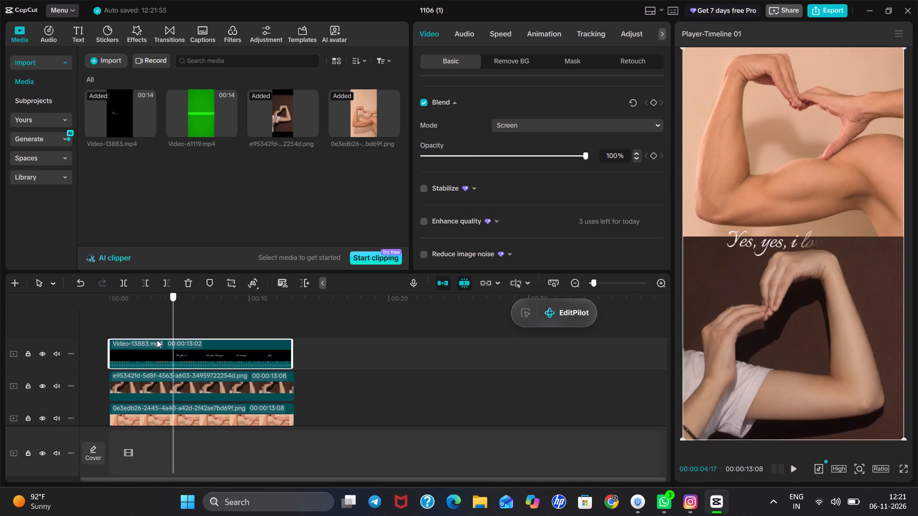
{"action": "left_click_drag", "start_coordinate": [157, 340], "coordinate": [85, 368]}
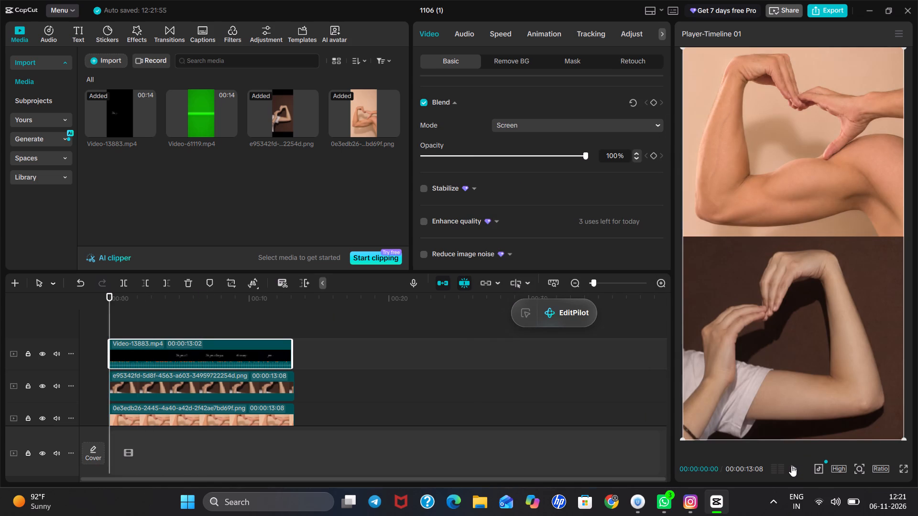
{"action": "left_click", "coordinate": [791, 466]}
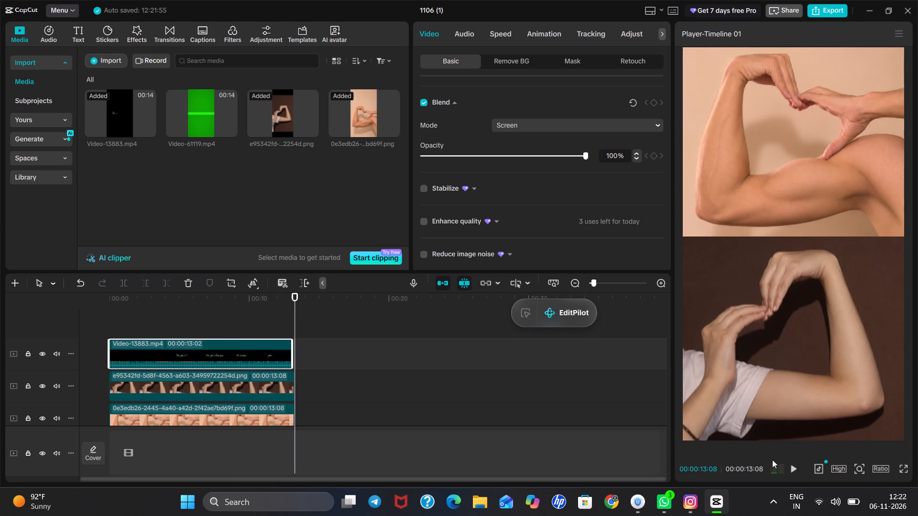
Play the timeline from the start, pause just before the text appears, and add a timeline marker at 00:00:03:03.
{"action": "triple_click", "coordinate": [140, 314]}
{"action": "left_click", "coordinate": [140, 314]}
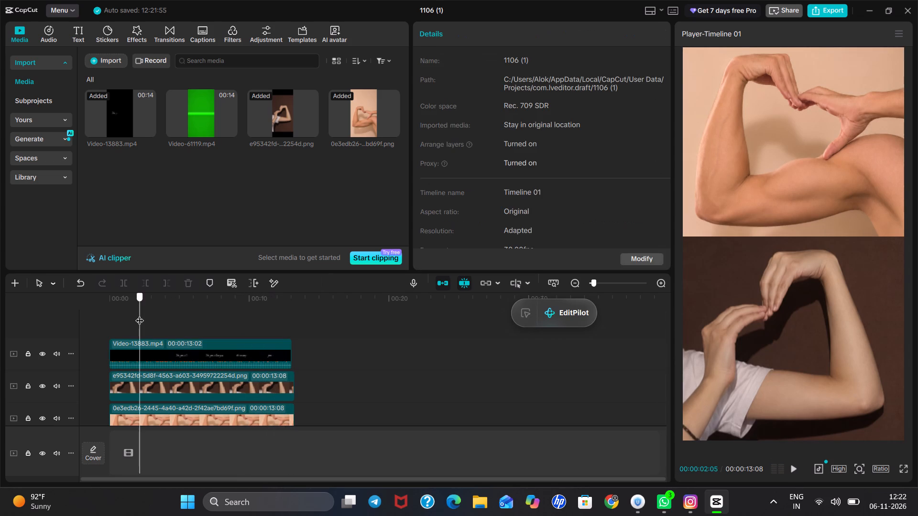
{"action": "left_click_drag", "start_coordinate": [140, 314], "coordinate": [93, 335]}
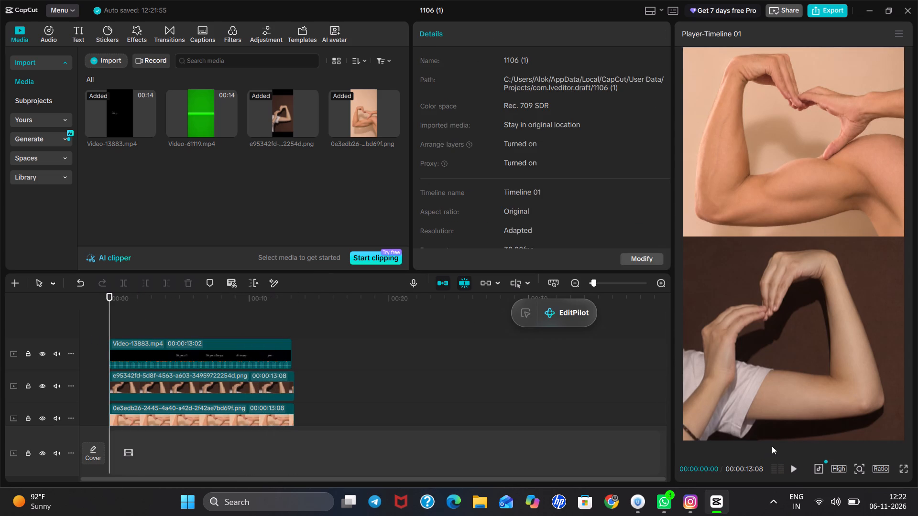
{"action": "left_click", "coordinate": [796, 465]}
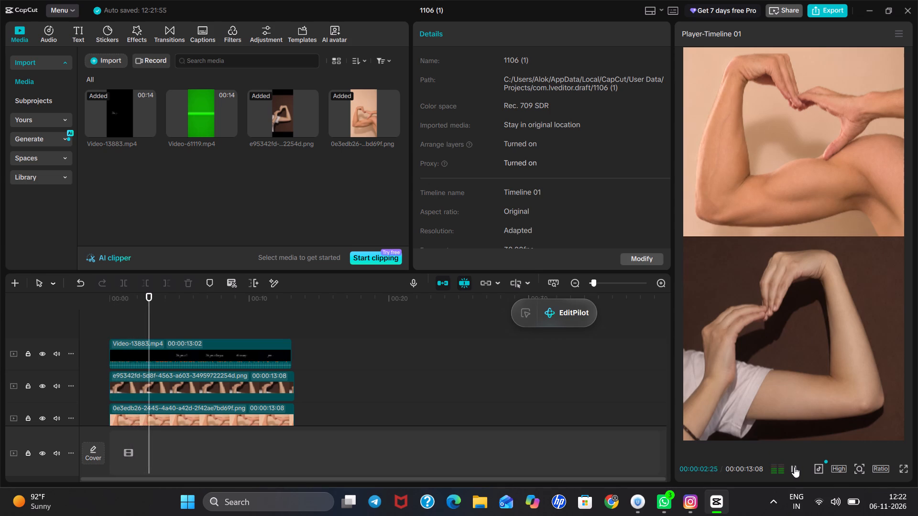
{"action": "left_click", "coordinate": [794, 467]}
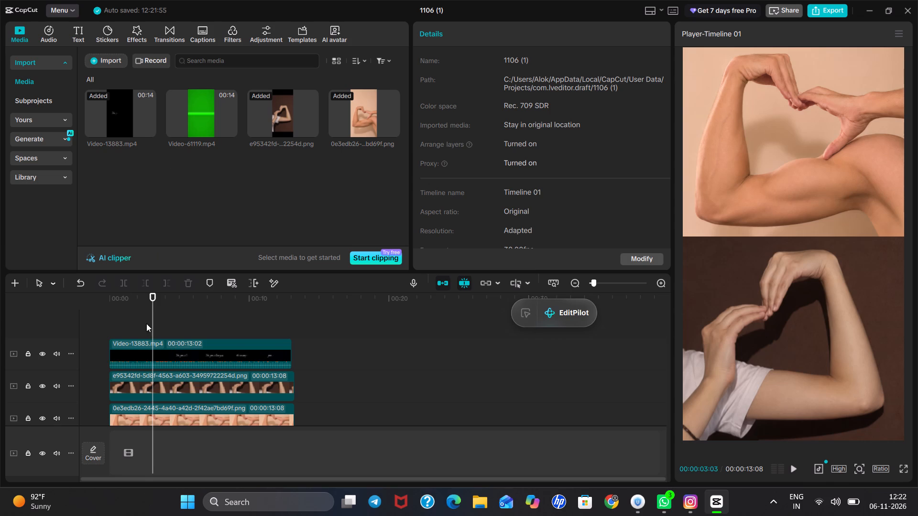
{"action": "left_click", "coordinate": [206, 280]}
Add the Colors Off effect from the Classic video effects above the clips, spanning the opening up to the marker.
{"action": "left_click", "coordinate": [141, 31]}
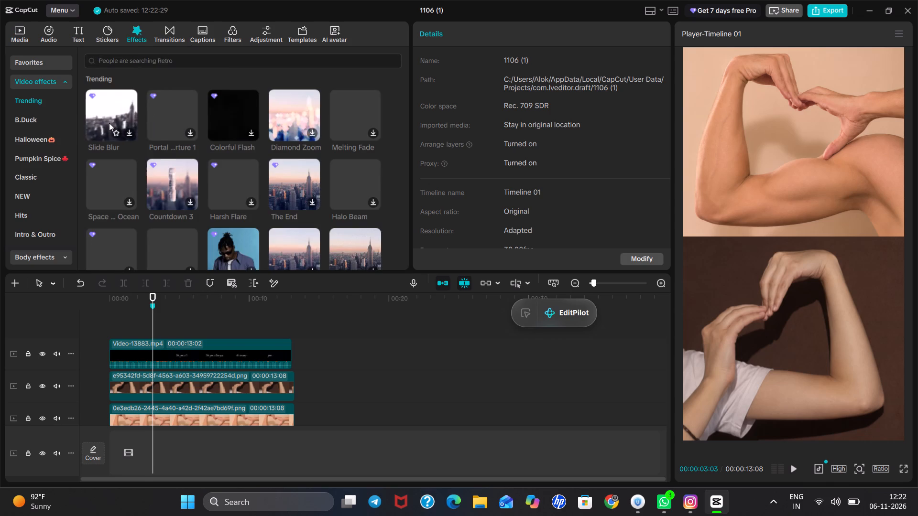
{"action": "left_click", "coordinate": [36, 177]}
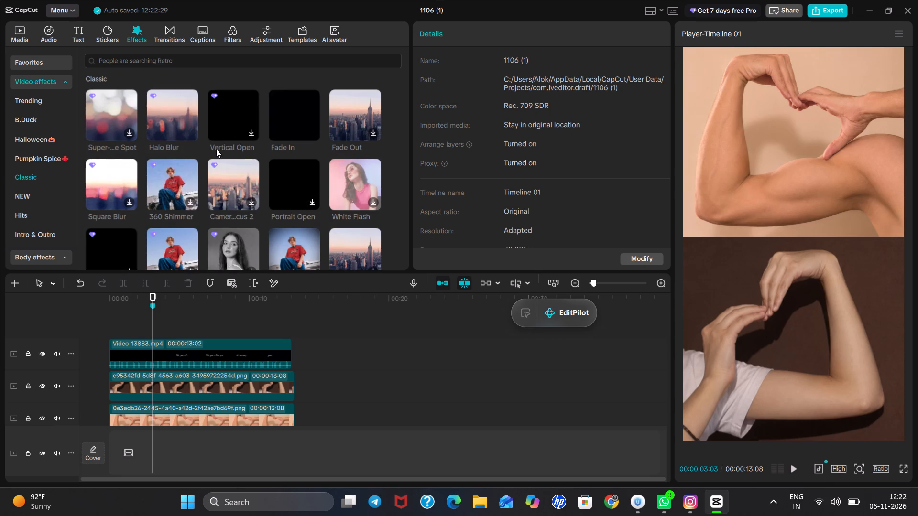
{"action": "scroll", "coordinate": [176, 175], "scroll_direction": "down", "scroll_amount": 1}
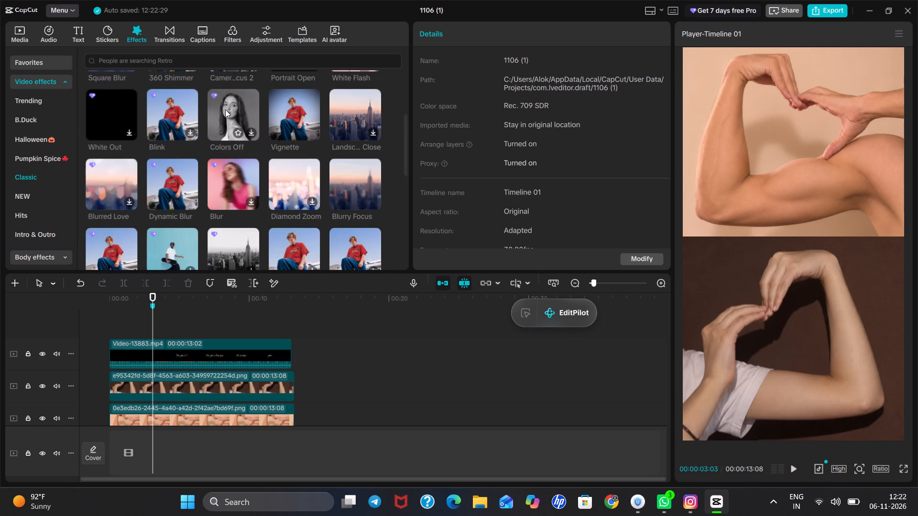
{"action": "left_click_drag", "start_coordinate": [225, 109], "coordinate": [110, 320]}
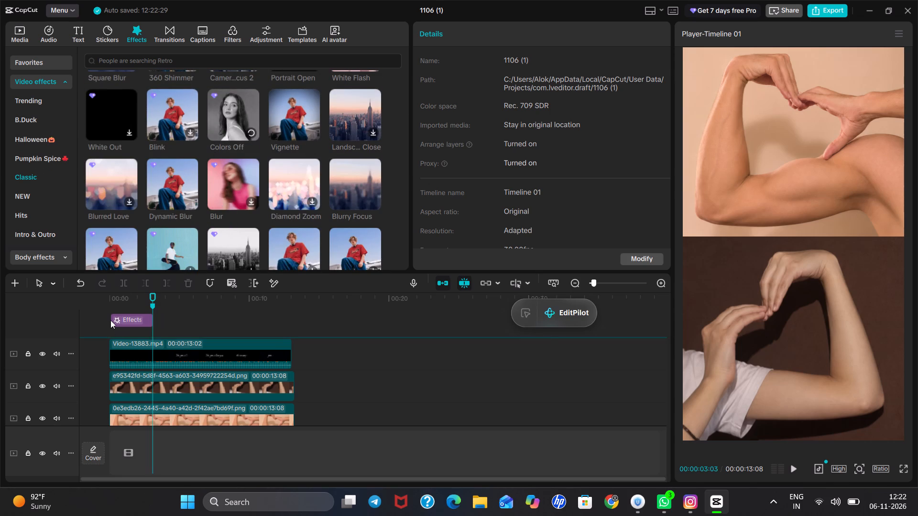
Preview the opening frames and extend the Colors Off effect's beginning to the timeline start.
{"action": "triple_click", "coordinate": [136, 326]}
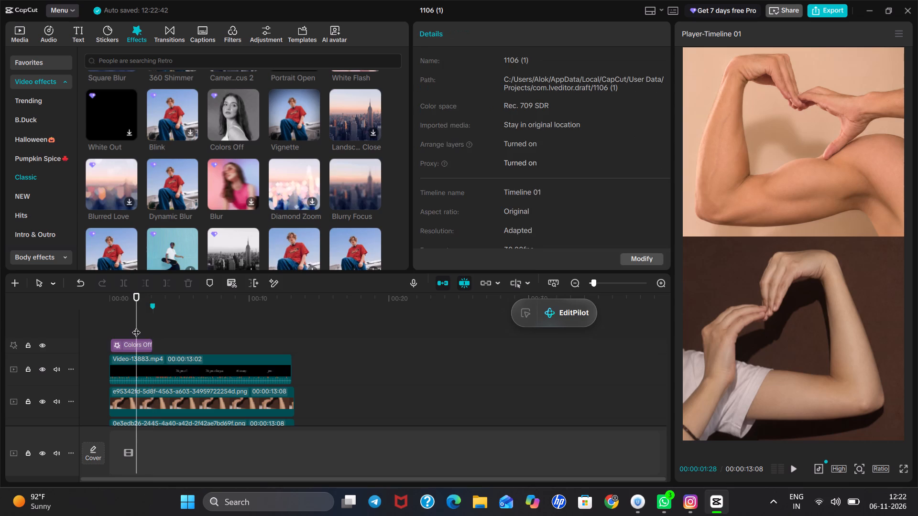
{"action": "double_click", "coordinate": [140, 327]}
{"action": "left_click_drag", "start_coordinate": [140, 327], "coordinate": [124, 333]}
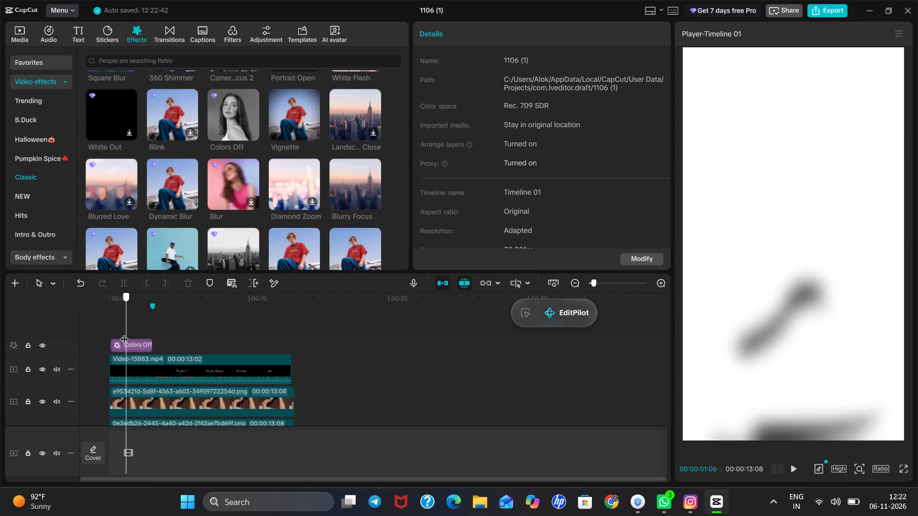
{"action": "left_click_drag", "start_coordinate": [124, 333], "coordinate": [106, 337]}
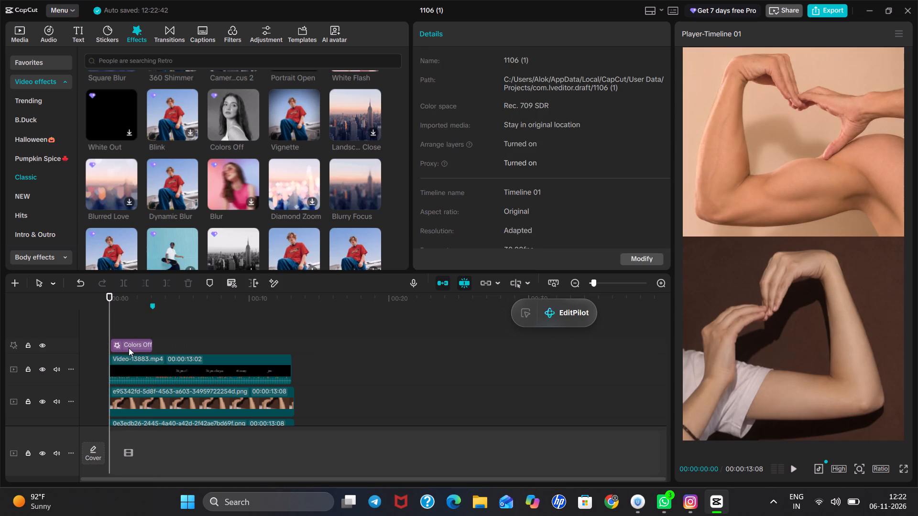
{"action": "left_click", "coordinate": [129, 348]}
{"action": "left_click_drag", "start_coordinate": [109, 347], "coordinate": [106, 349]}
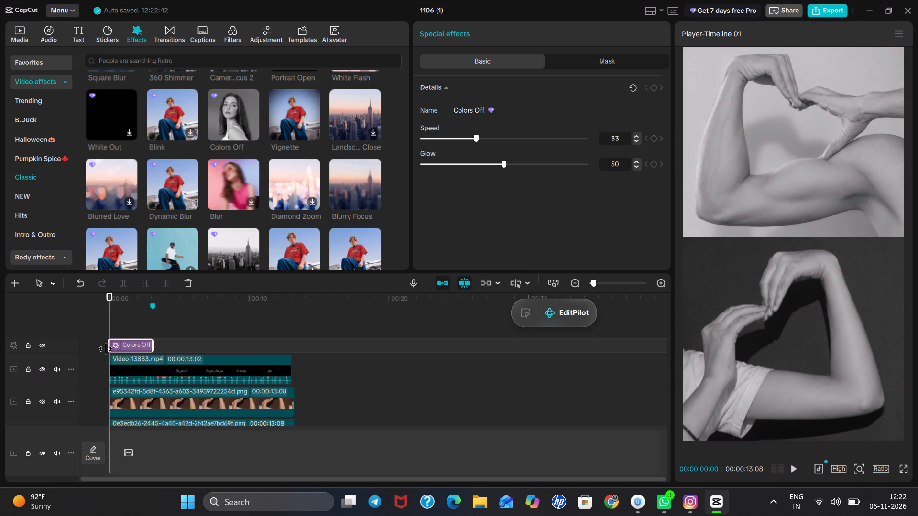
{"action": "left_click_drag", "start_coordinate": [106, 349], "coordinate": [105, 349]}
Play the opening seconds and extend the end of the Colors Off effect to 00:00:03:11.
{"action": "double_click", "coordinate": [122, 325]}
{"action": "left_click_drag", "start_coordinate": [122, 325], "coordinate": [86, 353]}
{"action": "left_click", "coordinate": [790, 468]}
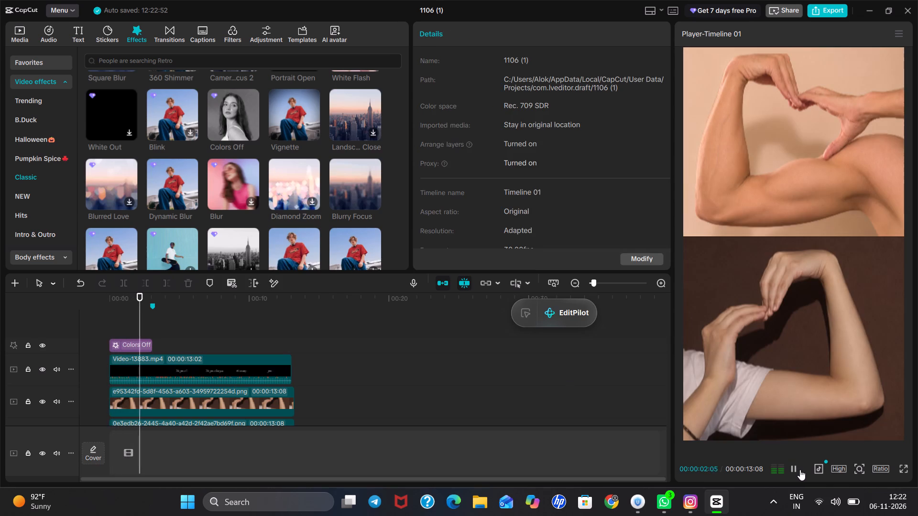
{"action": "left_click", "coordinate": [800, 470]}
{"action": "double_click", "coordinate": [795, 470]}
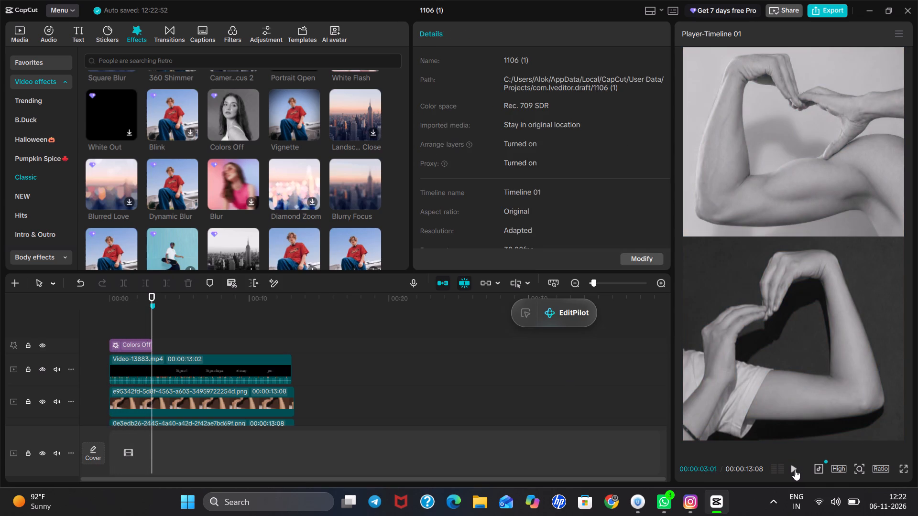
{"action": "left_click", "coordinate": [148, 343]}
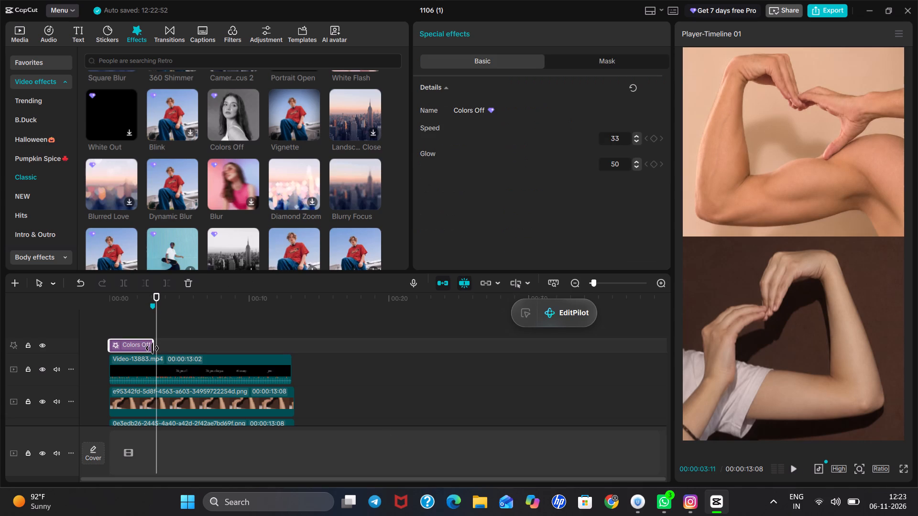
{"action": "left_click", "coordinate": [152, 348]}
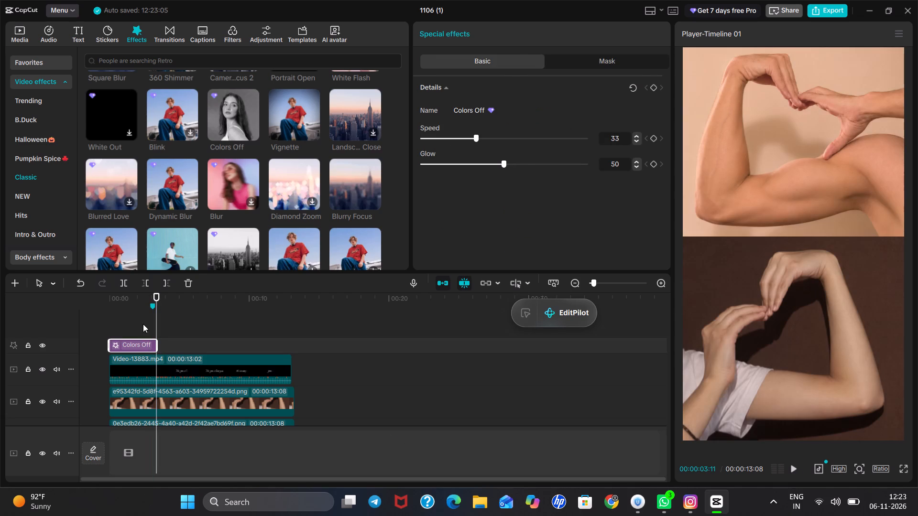
Play the opening seconds again to check the Colors Off effect's timing against the text.
{"action": "double_click", "coordinate": [142, 328]}
{"action": "left_click_drag", "start_coordinate": [142, 328], "coordinate": [66, 358]}
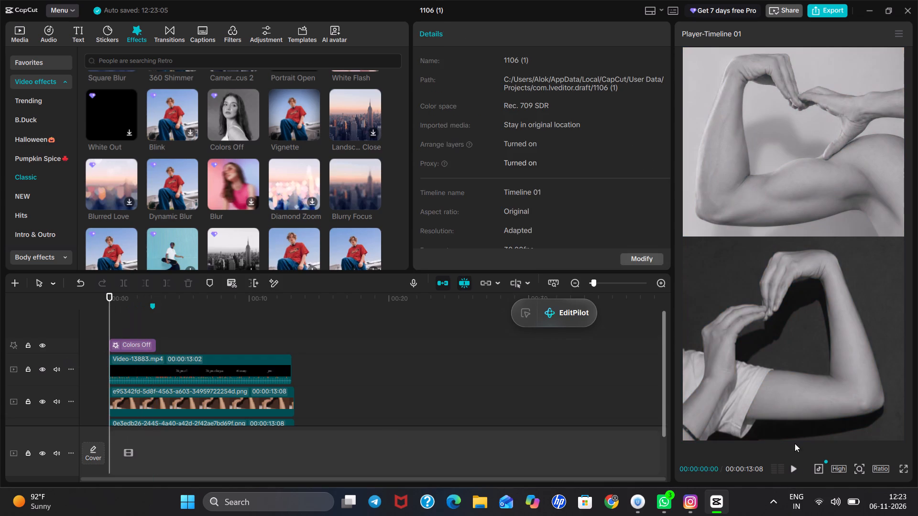
{"action": "left_click", "coordinate": [796, 470]}
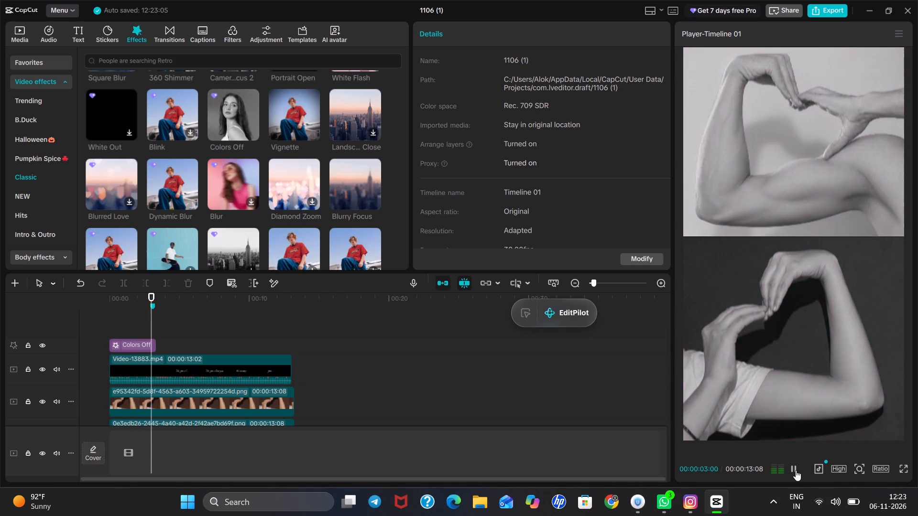
{"action": "left_click", "coordinate": [796, 470]}
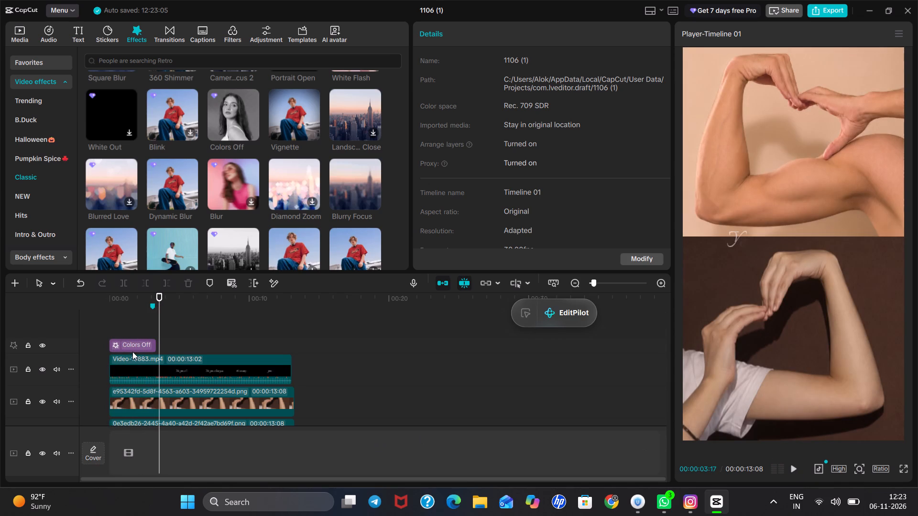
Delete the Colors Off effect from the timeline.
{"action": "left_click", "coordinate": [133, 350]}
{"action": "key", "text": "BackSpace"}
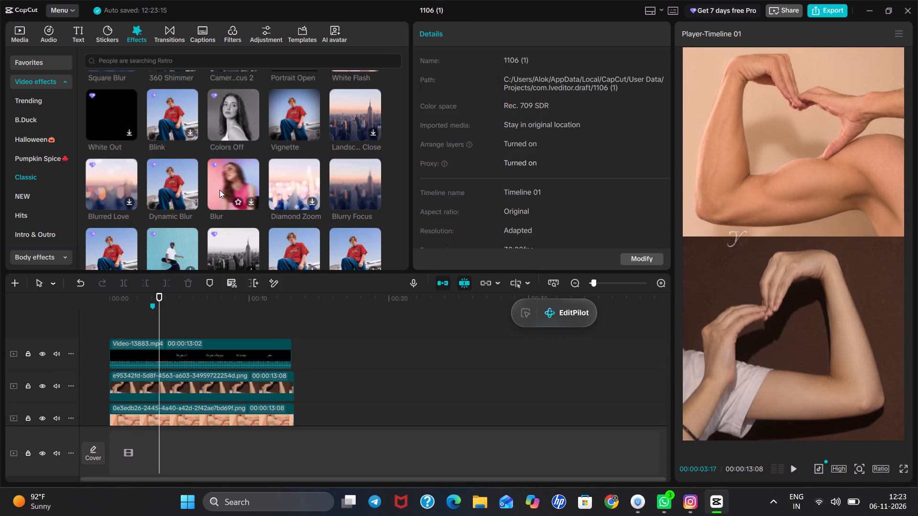
Play and scrub the opening seconds to find the frame just before the white text starts to appear.
{"action": "scroll", "coordinate": [219, 190], "scroll_direction": "down", "scroll_amount": 1}
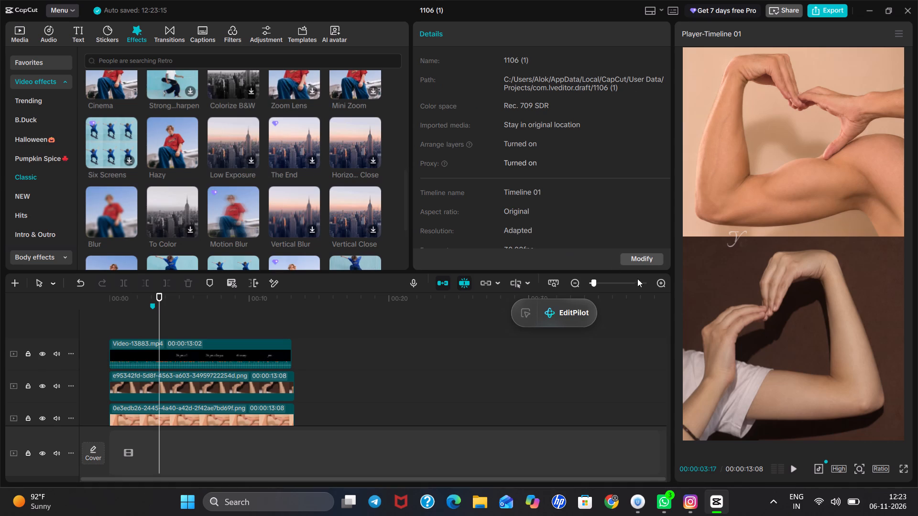
{"action": "left_click", "coordinate": [659, 280]}
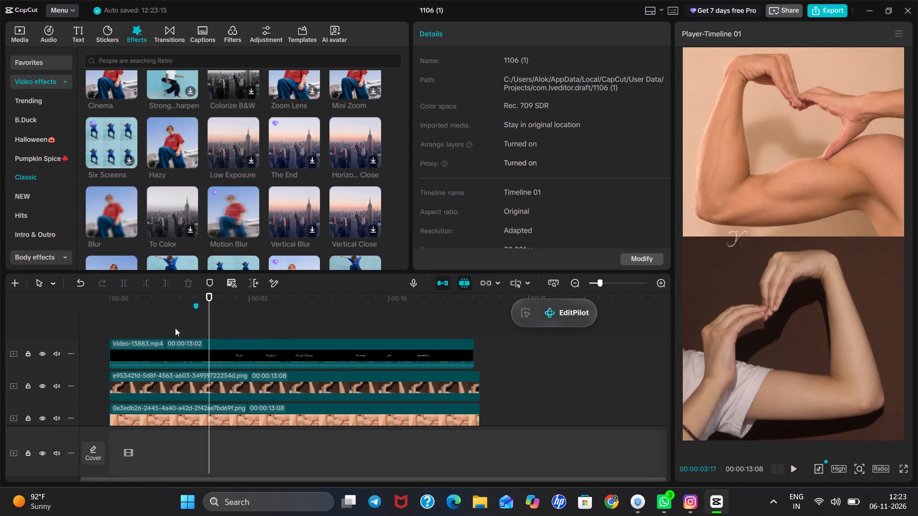
{"action": "left_click", "coordinate": [175, 327]}
{"action": "left_click_drag", "start_coordinate": [175, 327], "coordinate": [66, 365]}
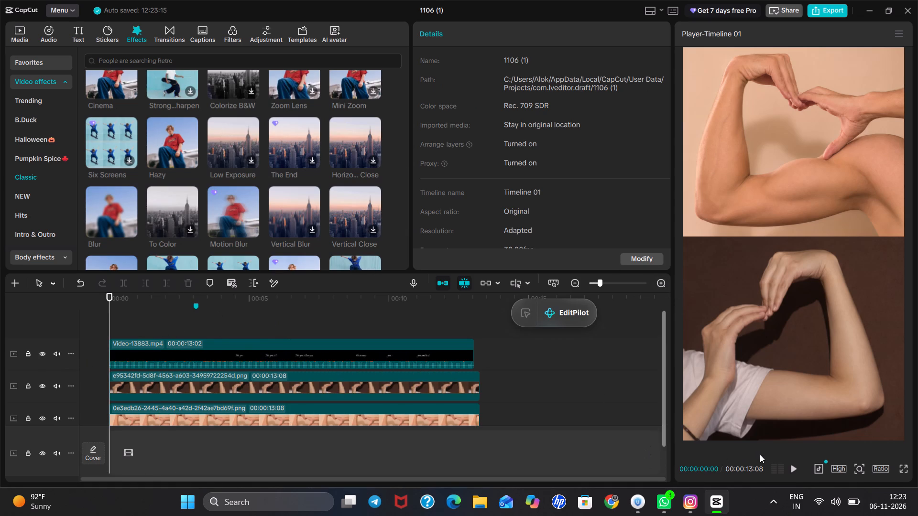
{"action": "left_click", "coordinate": [795, 470]}
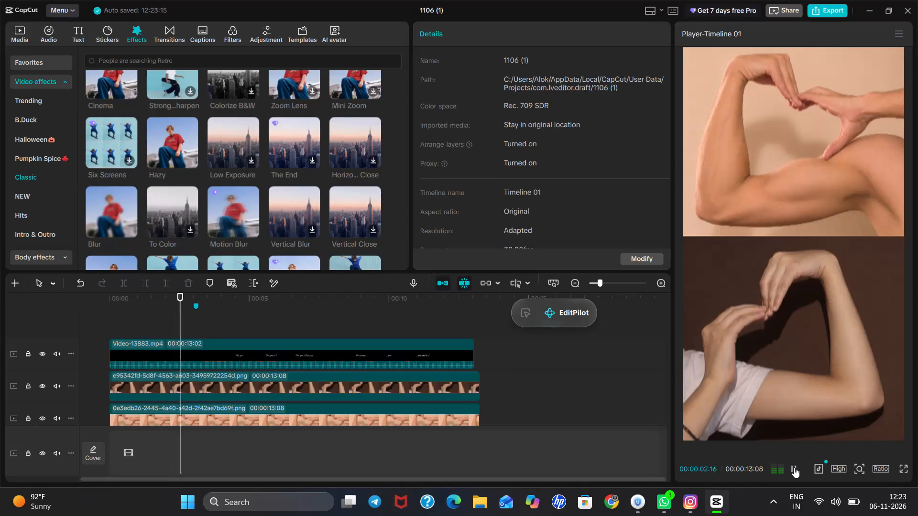
{"action": "left_click", "coordinate": [794, 467]}
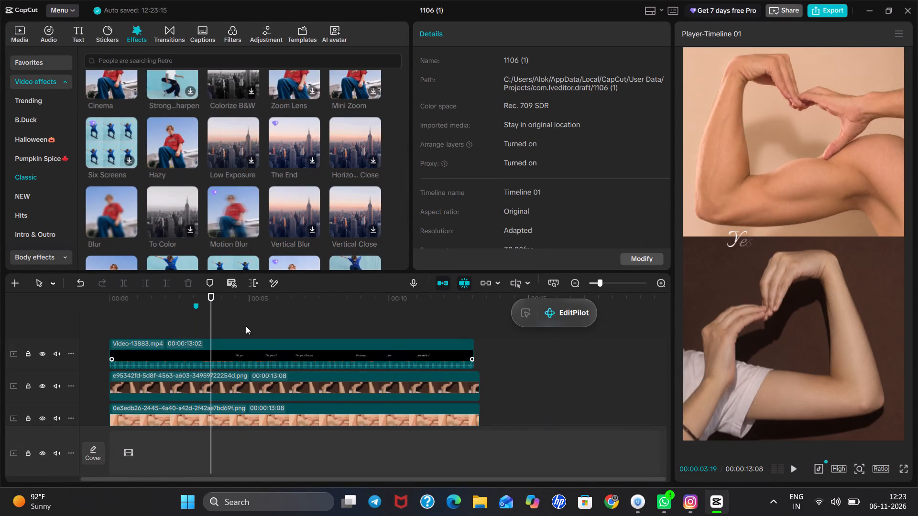
{"action": "left_click_drag", "start_coordinate": [214, 322], "coordinate": [207, 324]}
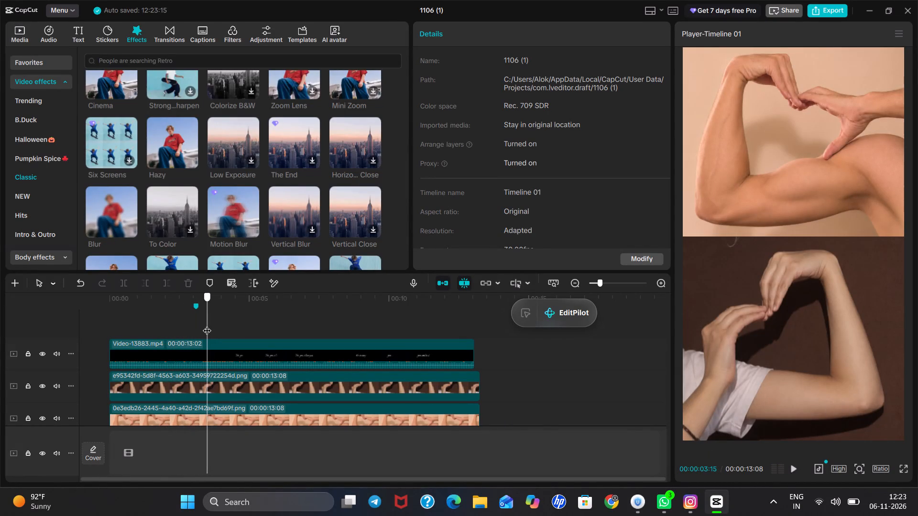
{"action": "left_click_drag", "start_coordinate": [207, 324], "coordinate": [207, 326]}
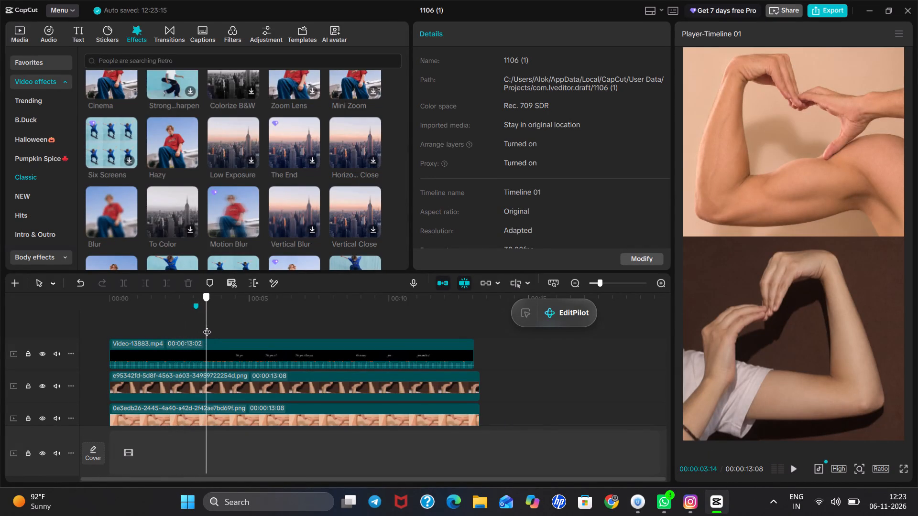
{"action": "left_click_drag", "start_coordinate": [207, 326], "coordinate": [208, 326]}
{"action": "left_click", "coordinate": [790, 468]}
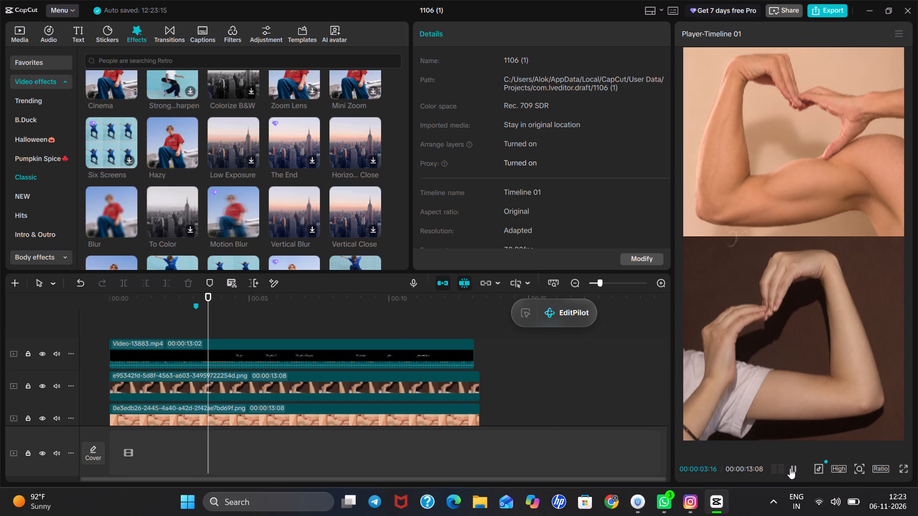
{"action": "left_click_drag", "start_coordinate": [790, 468], "coordinate": [261, 426]}
{"action": "left_click", "coordinate": [199, 336]}
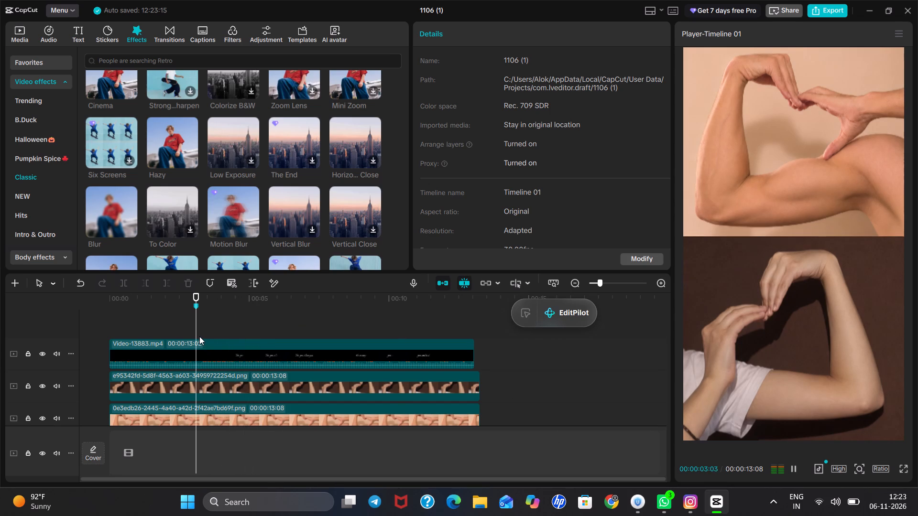
{"action": "left_click_drag", "start_coordinate": [199, 336], "coordinate": [197, 322]}
{"action": "left_click_drag", "start_coordinate": [197, 322], "coordinate": [203, 326]}
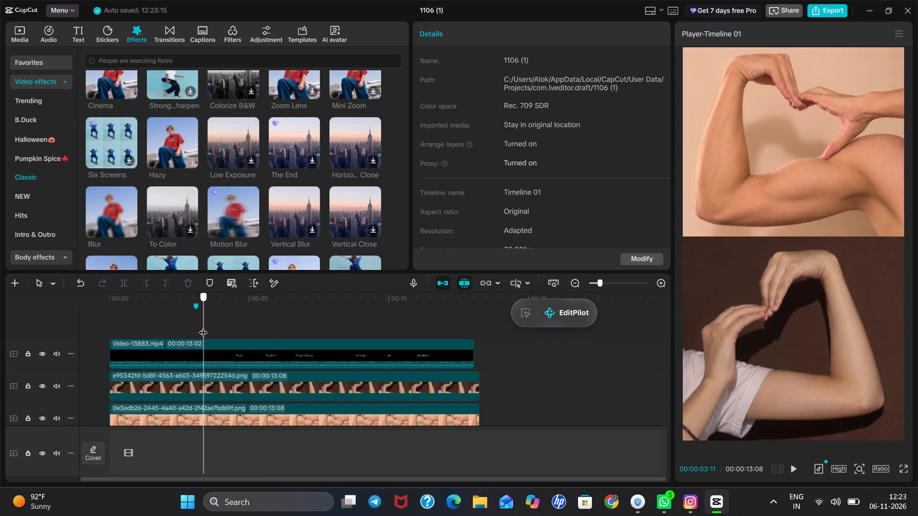
{"action": "left_click_drag", "start_coordinate": [203, 326], "coordinate": [201, 328]}
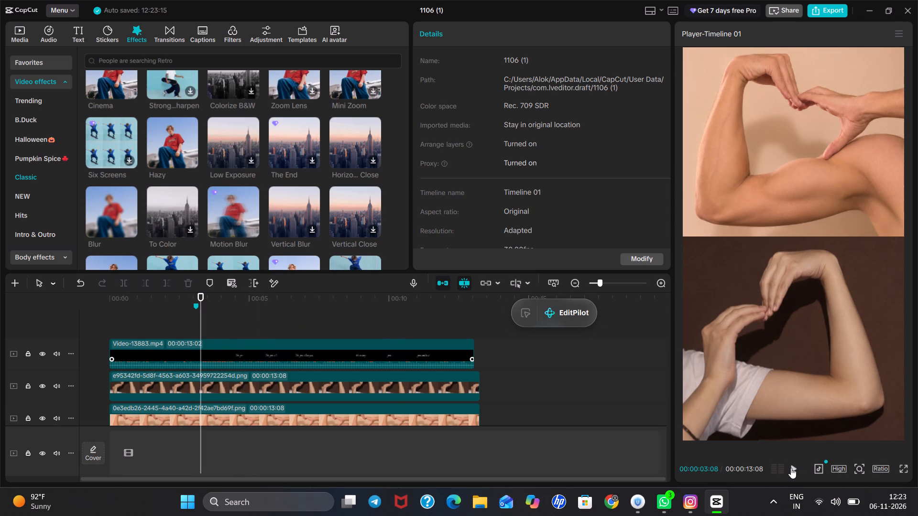
{"action": "left_click", "coordinate": [791, 468]}
{"action": "left_click_drag", "start_coordinate": [791, 468], "coordinate": [301, 393]}
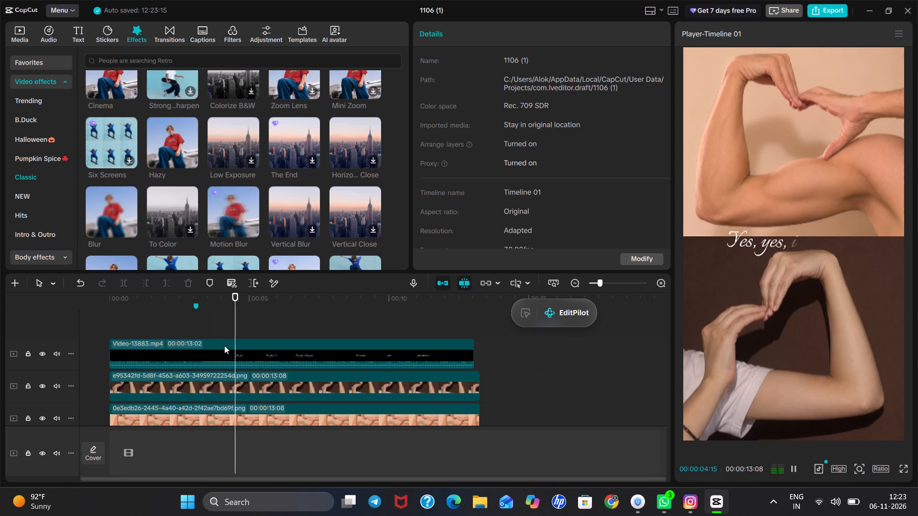
Split the Video-13883 clip at 00:00:03:09, just before its text appears.
{"action": "left_click", "coordinate": [197, 329]}
{"action": "left_click_drag", "start_coordinate": [197, 329], "coordinate": [201, 331]}
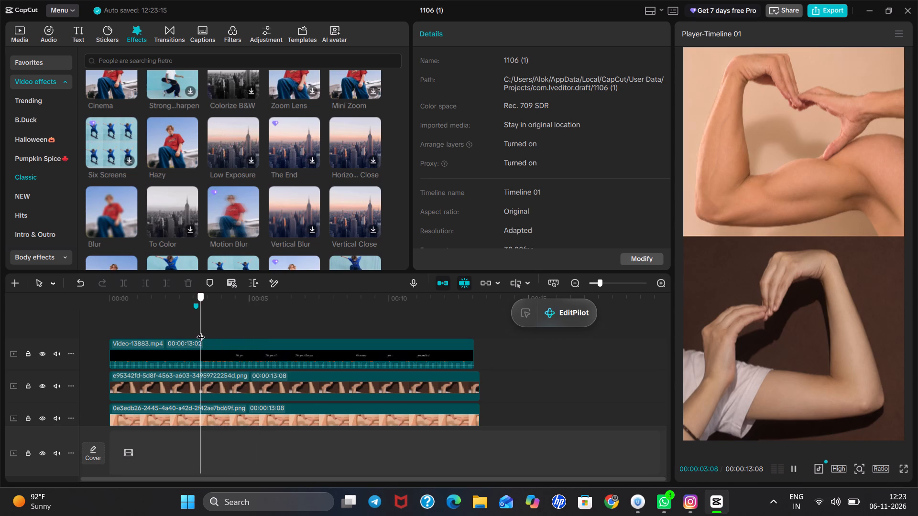
{"action": "left_click_drag", "start_coordinate": [201, 331], "coordinate": [201, 332]}
{"action": "left_click", "coordinate": [200, 352]}
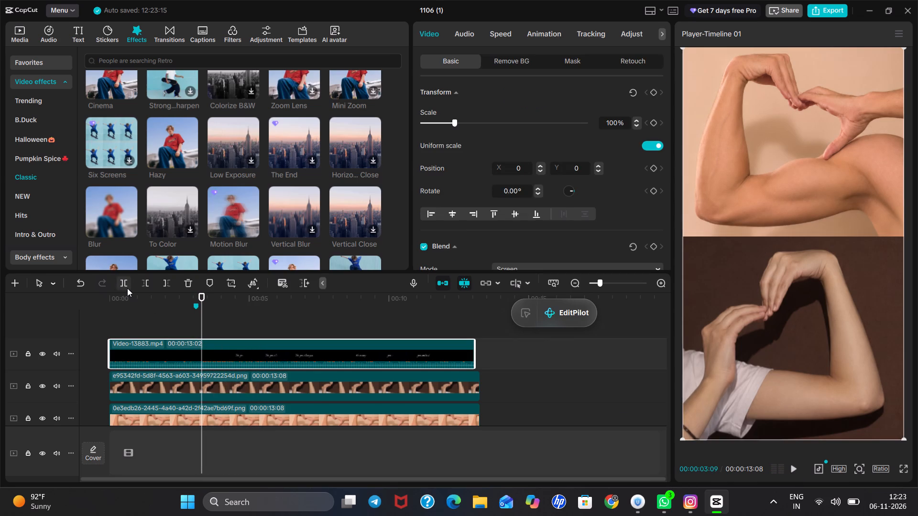
{"action": "left_click", "coordinate": [127, 288]}
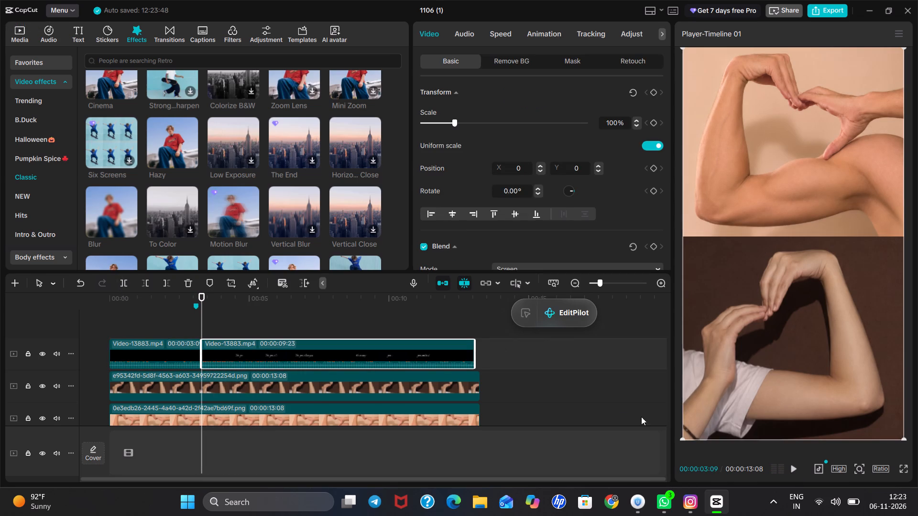
Play the rest of the video through to the end to check the text over the images.
{"action": "left_click", "coordinate": [792, 469]}
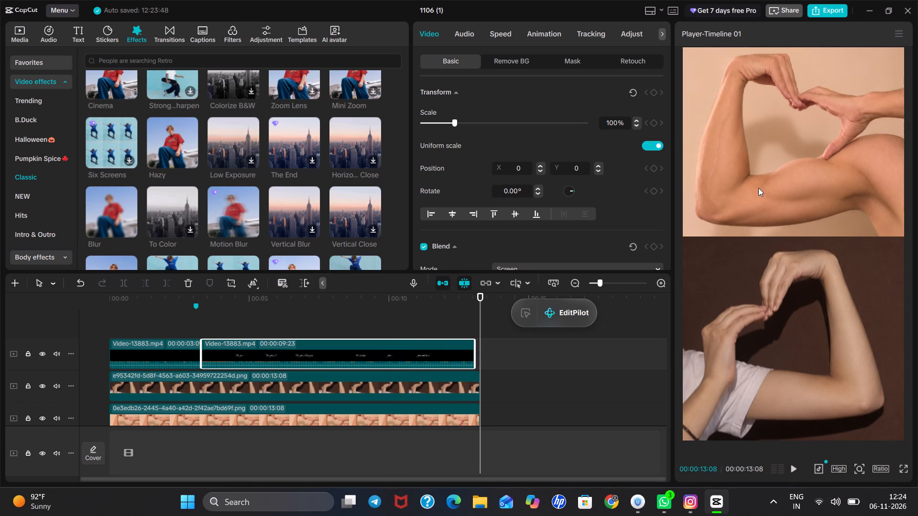
Tighten the upper heart-hands image's 1:1 crop by pulling its right edge slightly inward.
{"action": "left_click", "coordinate": [753, 175]}
{"action": "left_click", "coordinate": [232, 289]}
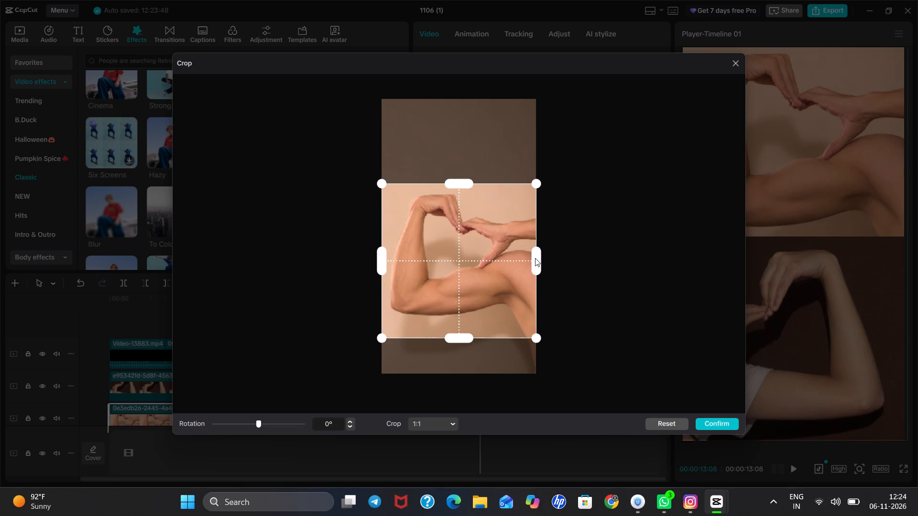
{"action": "left_click_drag", "start_coordinate": [535, 258], "coordinate": [526, 259]}
{"action": "left_click", "coordinate": [491, 257]}
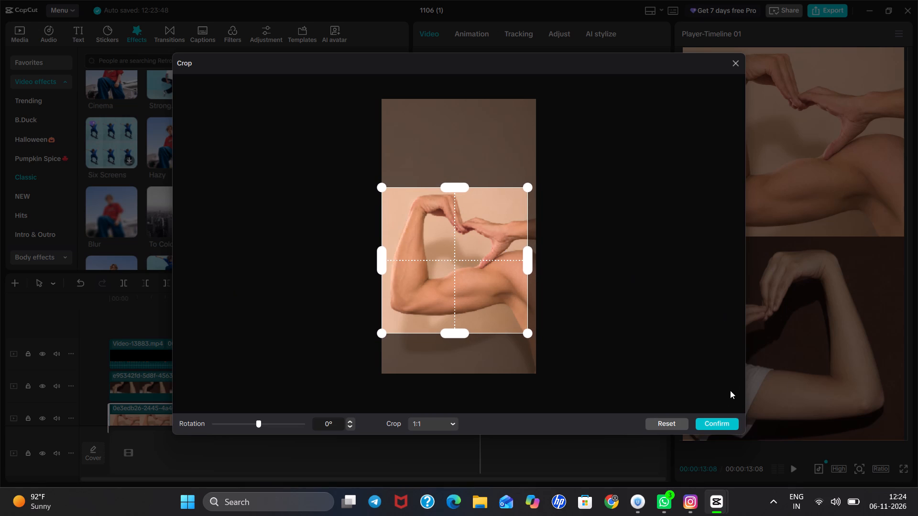
{"action": "left_click", "coordinate": [715, 419]}
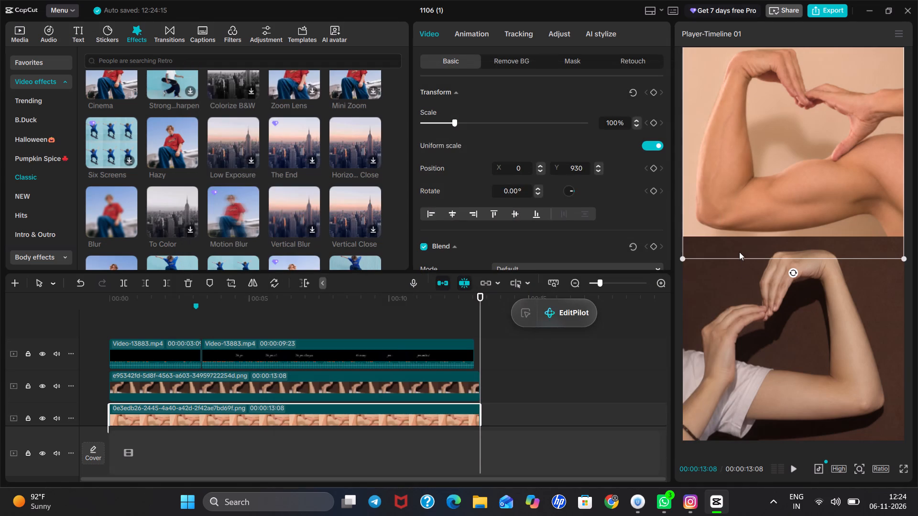
Shift the upper image's 1:1 crop frame slightly upward to leave more space above the hand.
{"action": "left_click", "coordinate": [733, 226]}
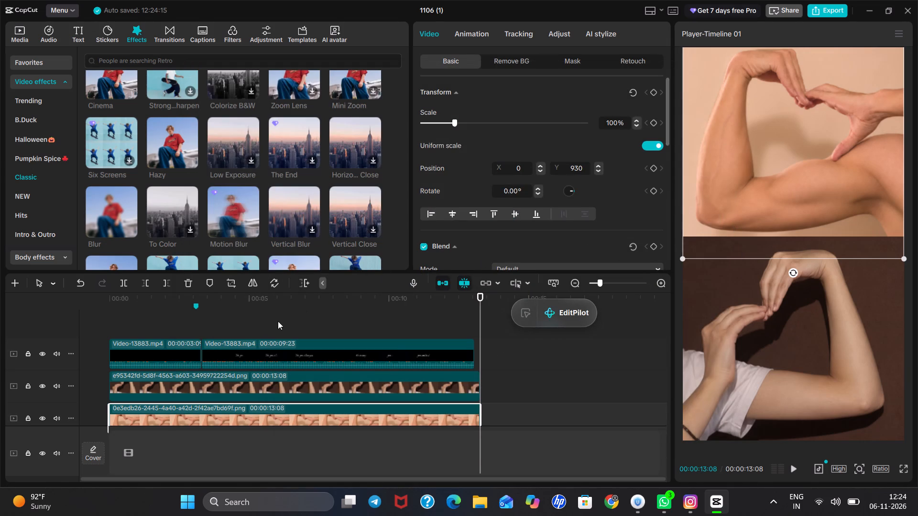
{"action": "left_click", "coordinate": [230, 281]}
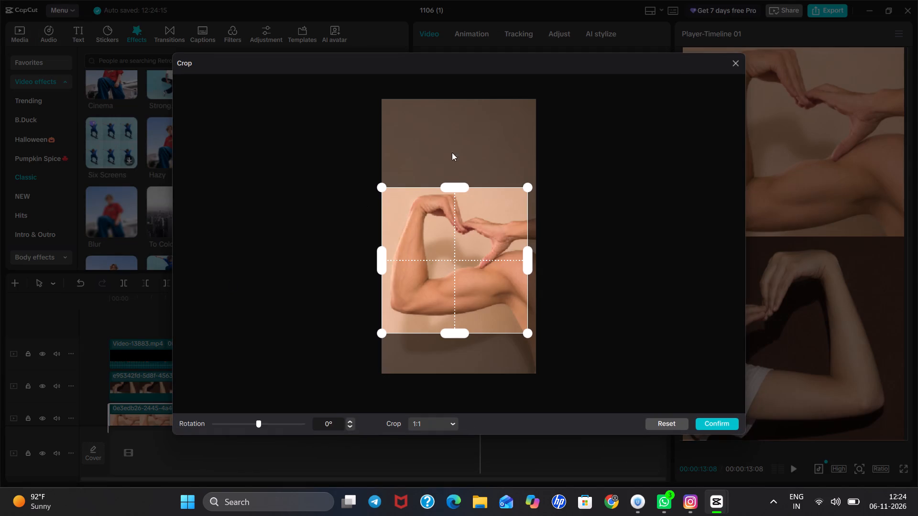
{"action": "left_click_drag", "start_coordinate": [458, 189], "coordinate": [457, 183]}
{"action": "left_click", "coordinate": [459, 216]}
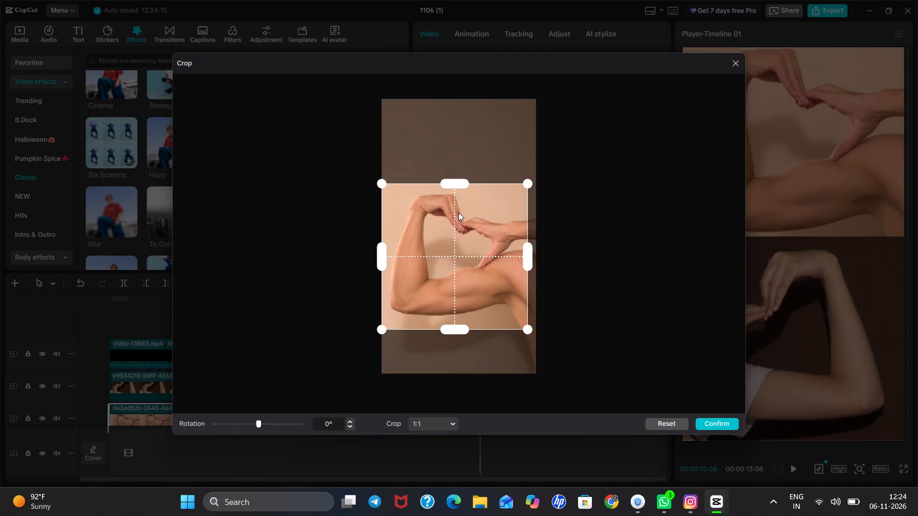
{"action": "left_click", "coordinate": [715, 424]}
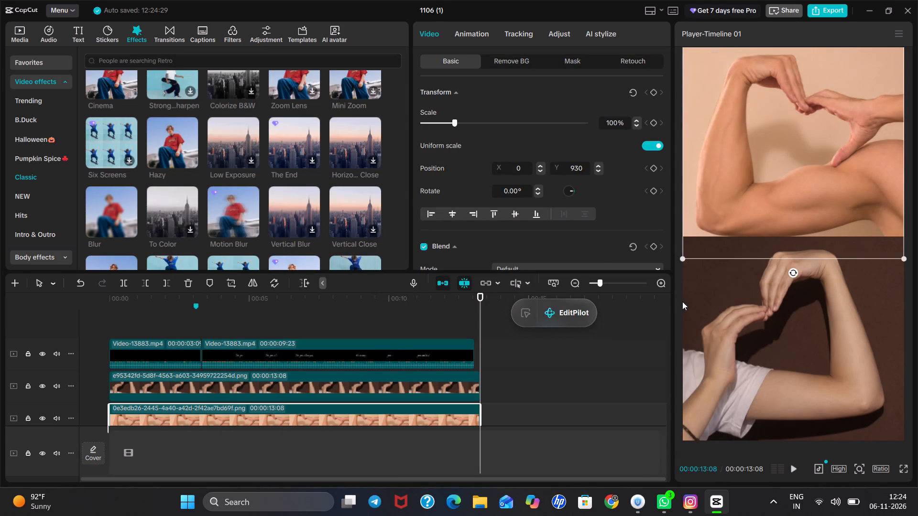
Reopen the upper image's crop and nudge the 1:1 frame slightly downward.
{"action": "left_click", "coordinate": [223, 283]}
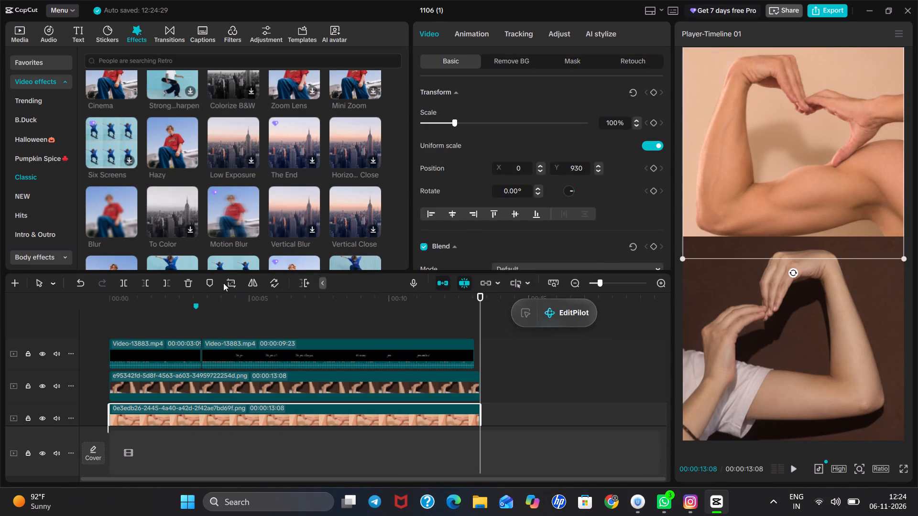
{"action": "left_click", "coordinate": [226, 283]}
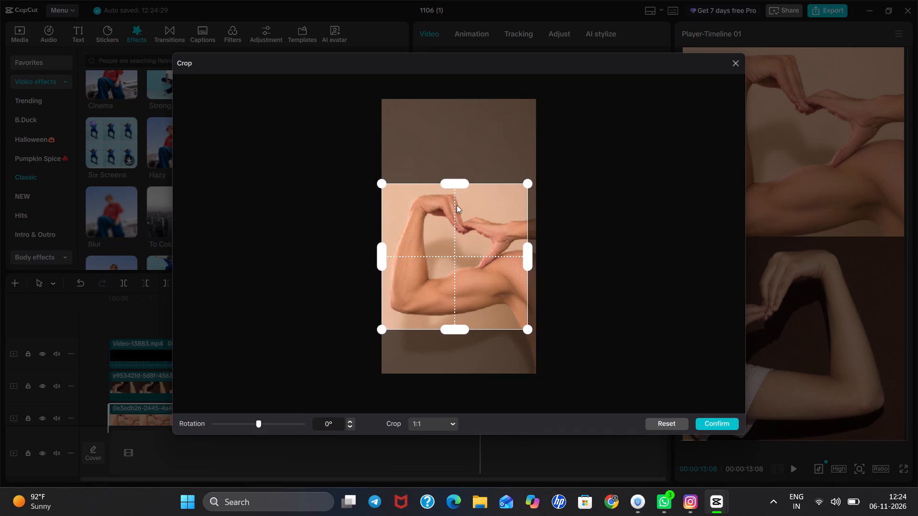
{"action": "left_click_drag", "start_coordinate": [457, 205], "coordinate": [458, 209]}
{"action": "left_click", "coordinate": [730, 419]}
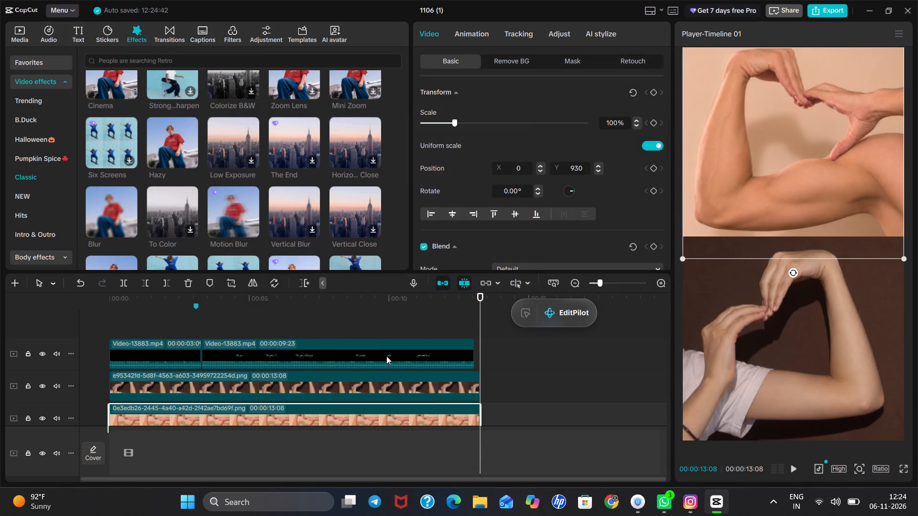
Move the second Video-13883 clip slightly upward to Y position 32 so its text sits over the seam between images.
{"action": "double_click", "coordinate": [226, 325]}
{"action": "left_click_drag", "start_coordinate": [226, 325], "coordinate": [234, 331]}
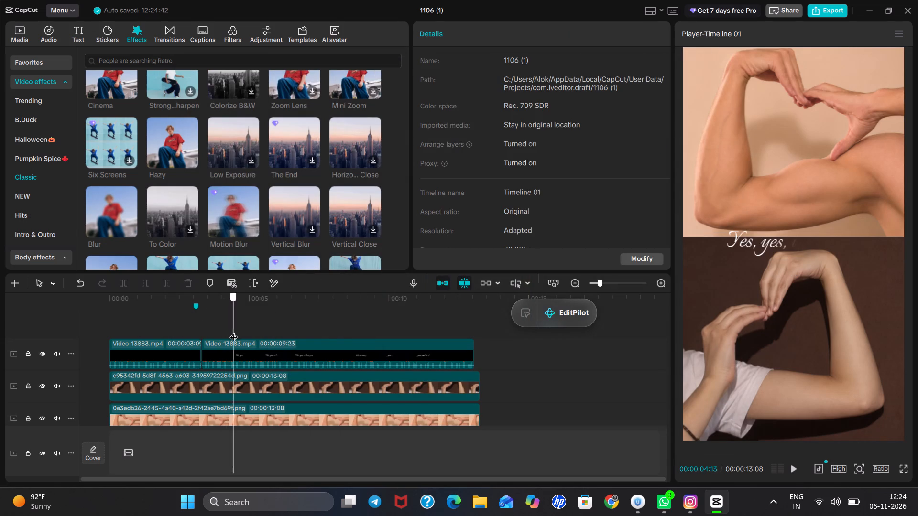
{"action": "left_click_drag", "start_coordinate": [234, 331], "coordinate": [236, 332]}
{"action": "left_click", "coordinate": [314, 353]}
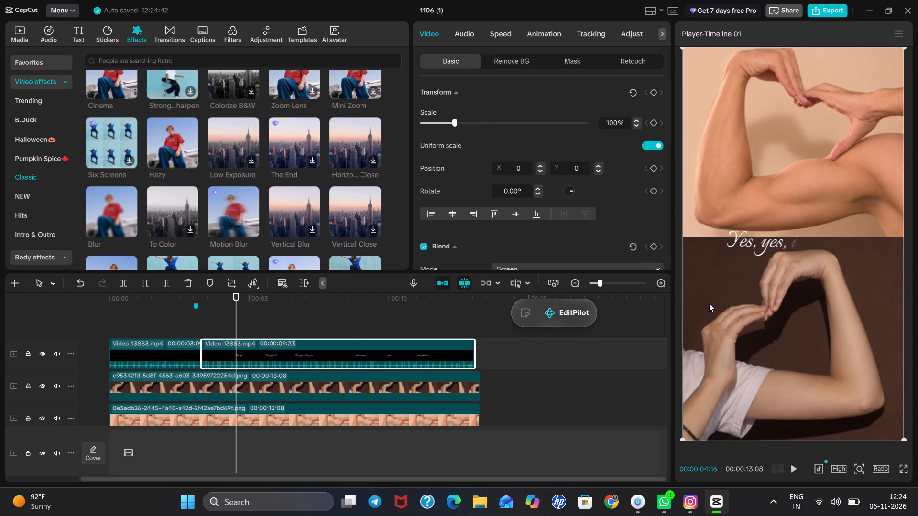
{"action": "left_click", "coordinate": [724, 302]}
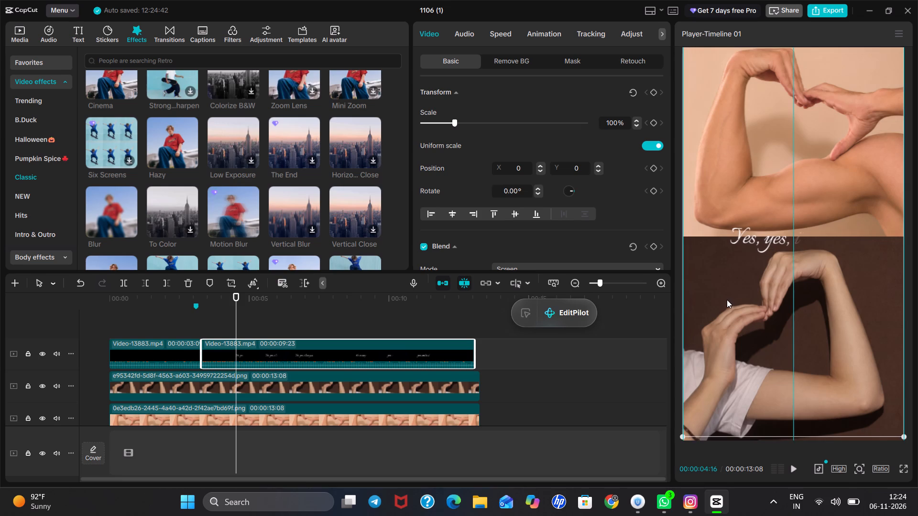
{"action": "left_click", "coordinate": [726, 300]}
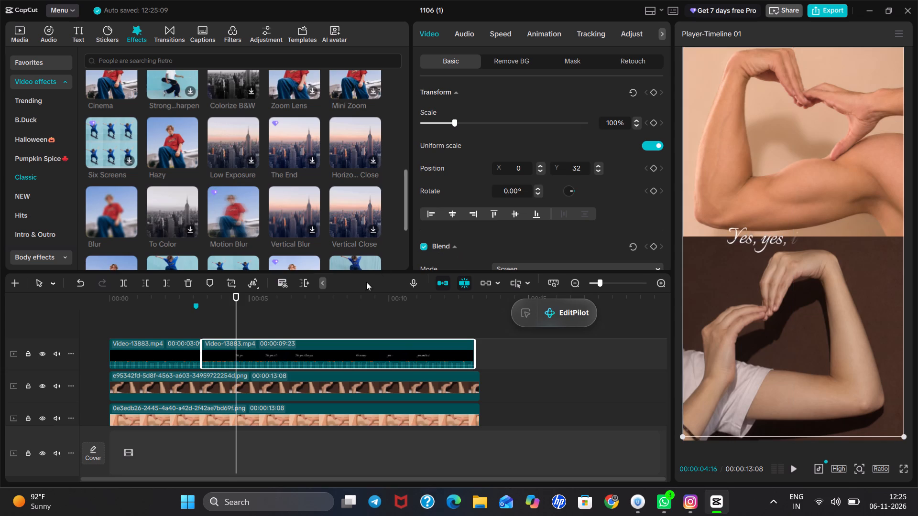
Play the timeline from the beginning to check how the text appears over the seam between the two images.
{"action": "triple_click", "coordinate": [330, 316]}
{"action": "left_click_drag", "start_coordinate": [330, 316], "coordinate": [88, 370]}
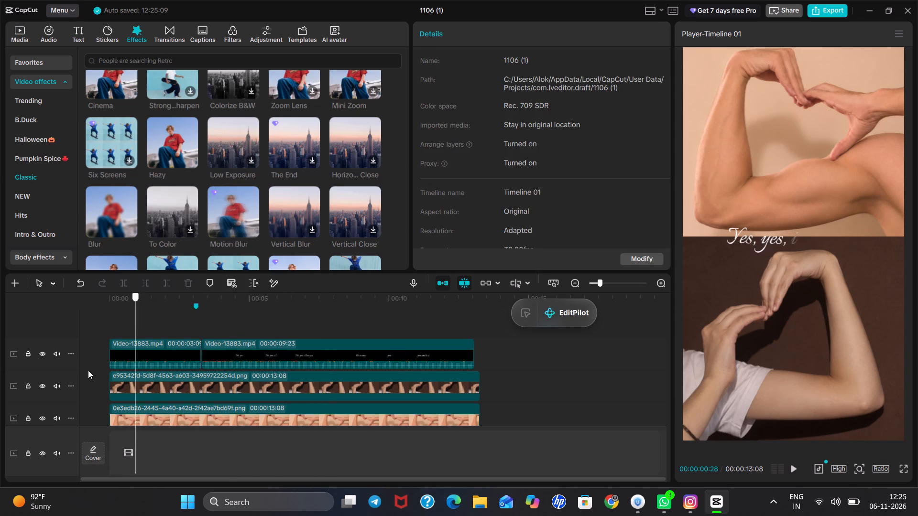
{"action": "left_click_drag", "start_coordinate": [88, 370], "coordinate": [28, 398]}
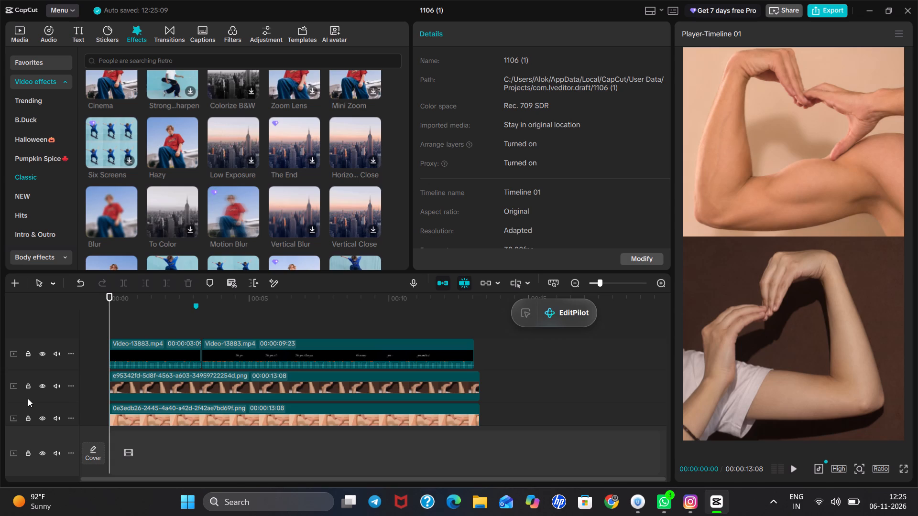
{"action": "double_click", "coordinate": [154, 326]}
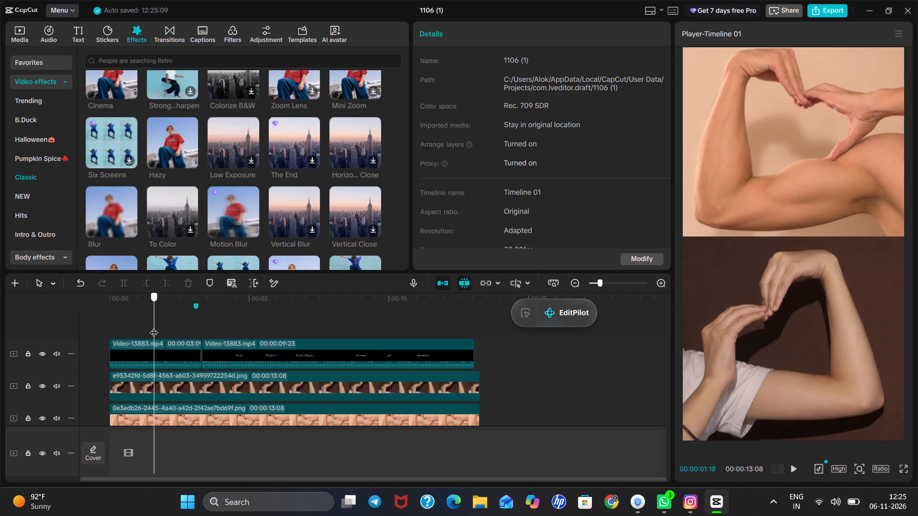
{"action": "left_click_drag", "start_coordinate": [154, 326], "coordinate": [136, 333]}
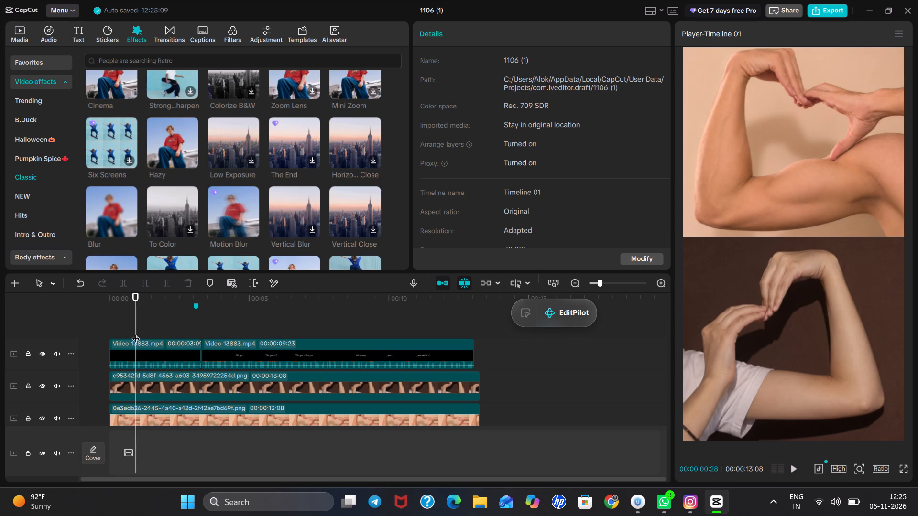
{"action": "left_click", "coordinate": [136, 333]}
{"action": "left_click_drag", "start_coordinate": [136, 333], "coordinate": [78, 354]}
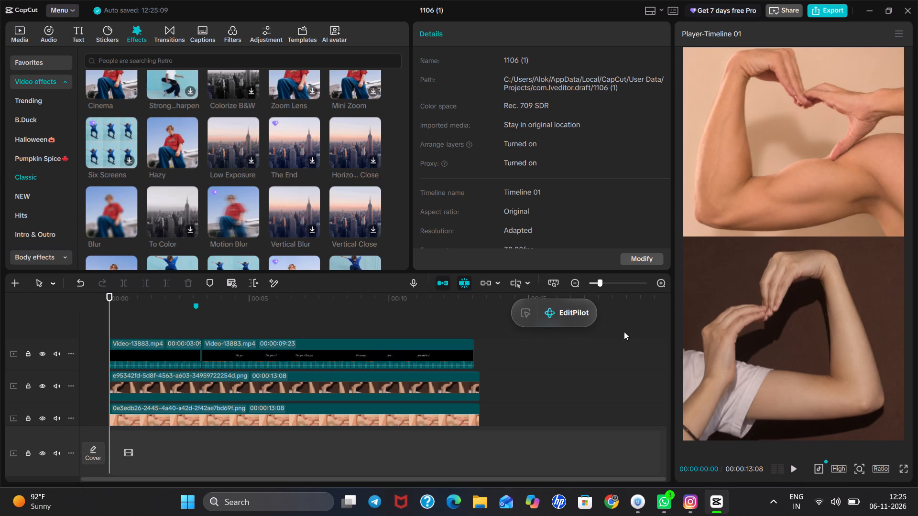
{"action": "left_click", "coordinate": [796, 470]}
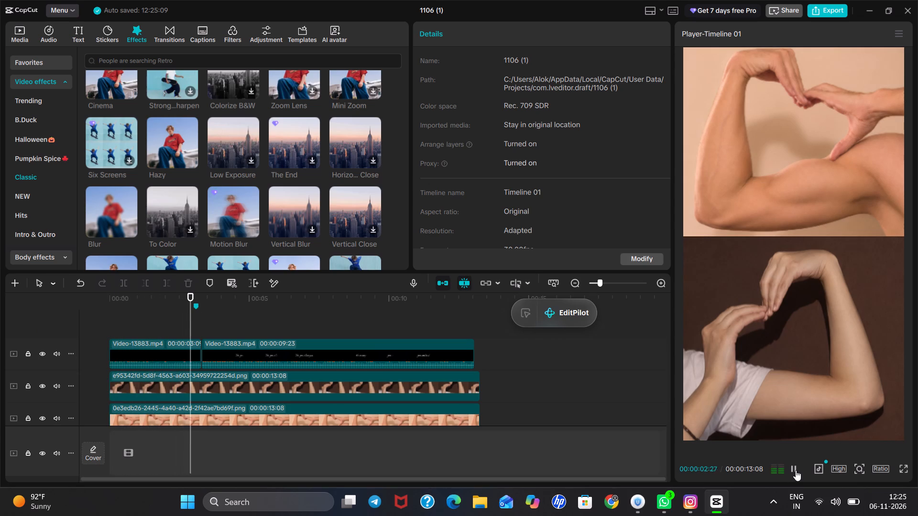
{"action": "left_click", "coordinate": [796, 470]}
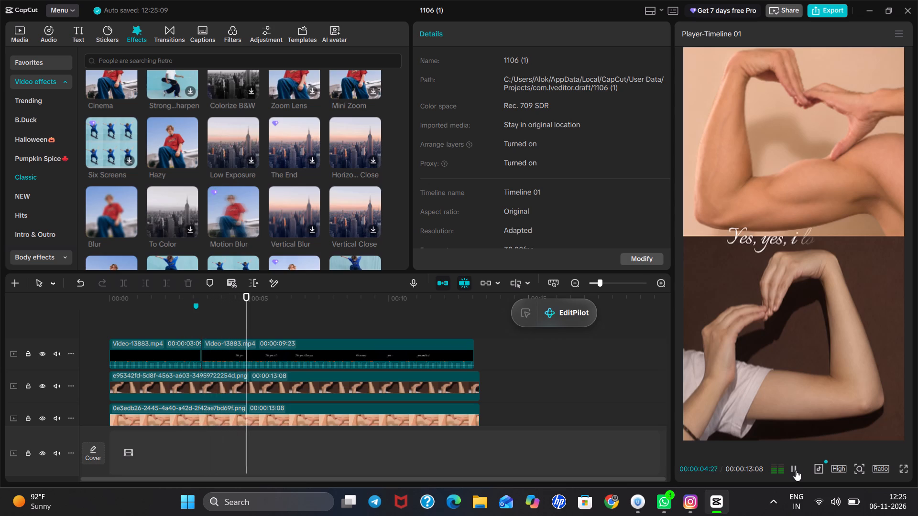
Combine the two stacked heart-hands image clips into one compound clip, leaving the Video-13883 clips separate.
{"action": "scroll", "coordinate": [241, 323], "scroll_direction": "down", "scroll_amount": 2}
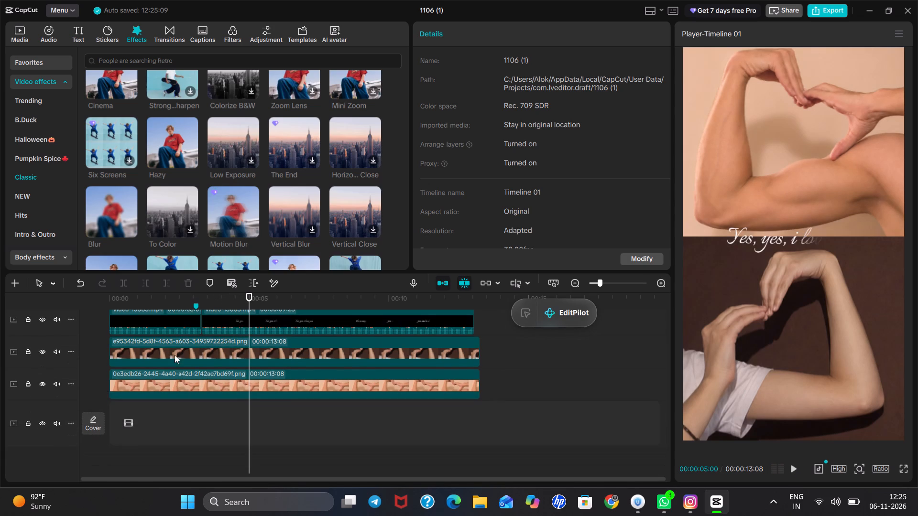
{"action": "scroll", "coordinate": [175, 355], "scroll_direction": "up", "scroll_amount": 1}
{"action": "double_click", "coordinate": [202, 324]}
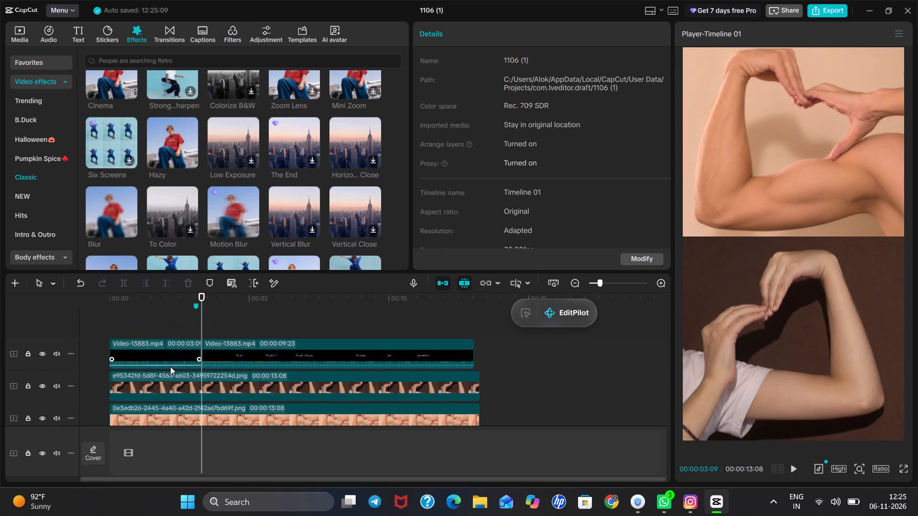
{"action": "left_click", "coordinate": [170, 366]}
{"action": "scroll", "coordinate": [170, 366], "scroll_direction": "down", "scroll_amount": 2}
{"action": "left_click", "coordinate": [154, 422]}
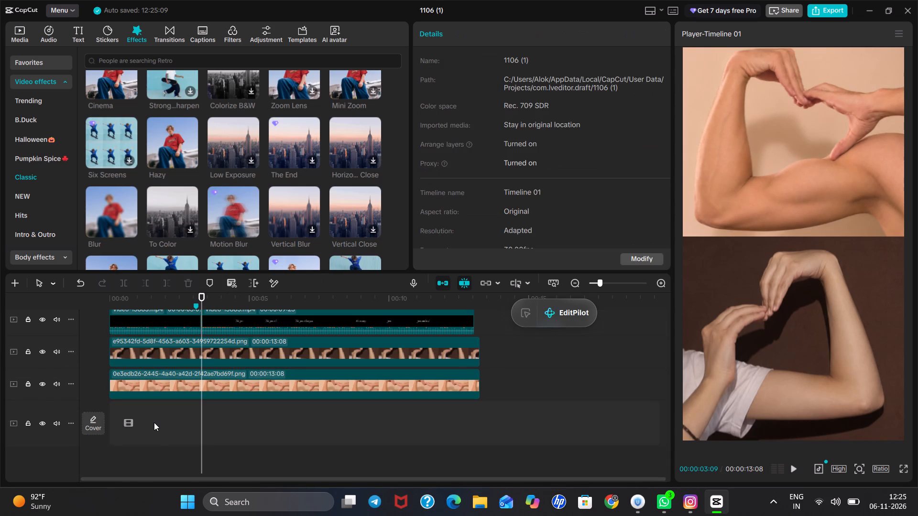
{"action": "left_click_drag", "start_coordinate": [155, 415], "coordinate": [197, 432]}
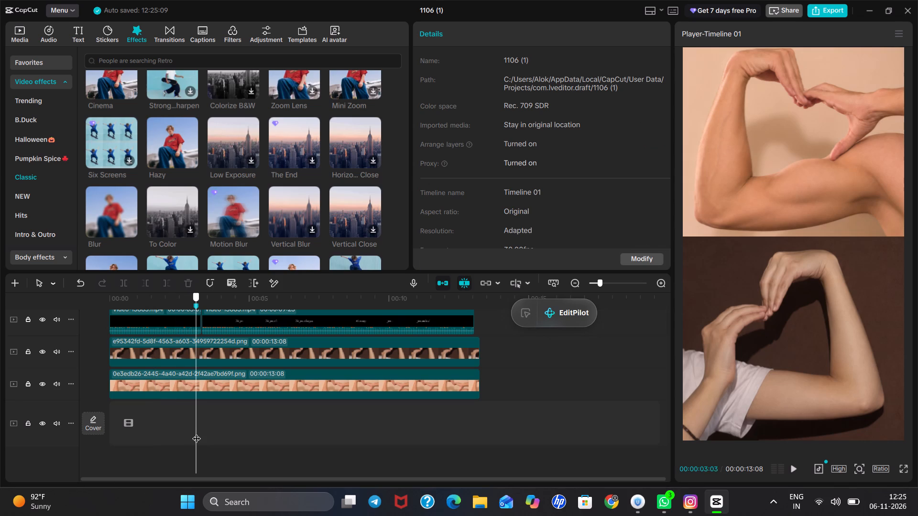
{"action": "left_click_drag", "start_coordinate": [197, 432], "coordinate": [200, 434]}
{"action": "left_click_drag", "start_coordinate": [95, 360], "coordinate": [164, 401]}
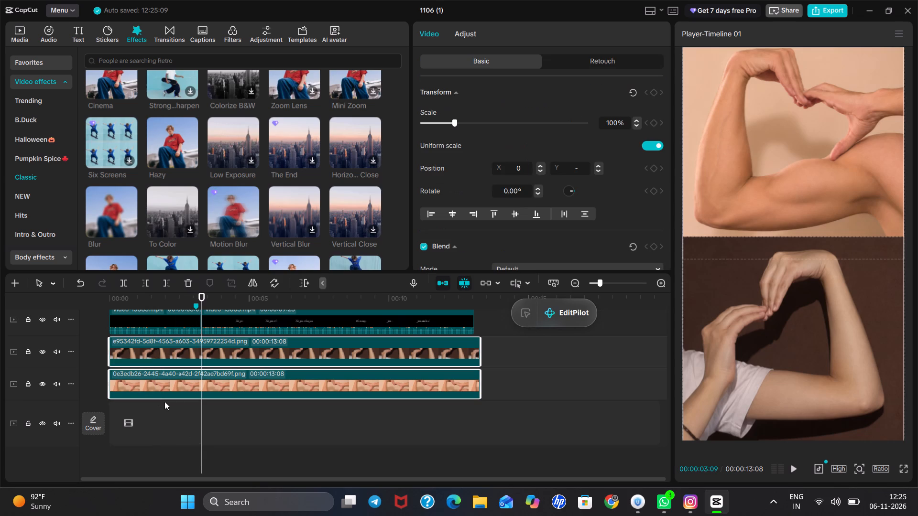
{"action": "right_click", "coordinate": [160, 352]}
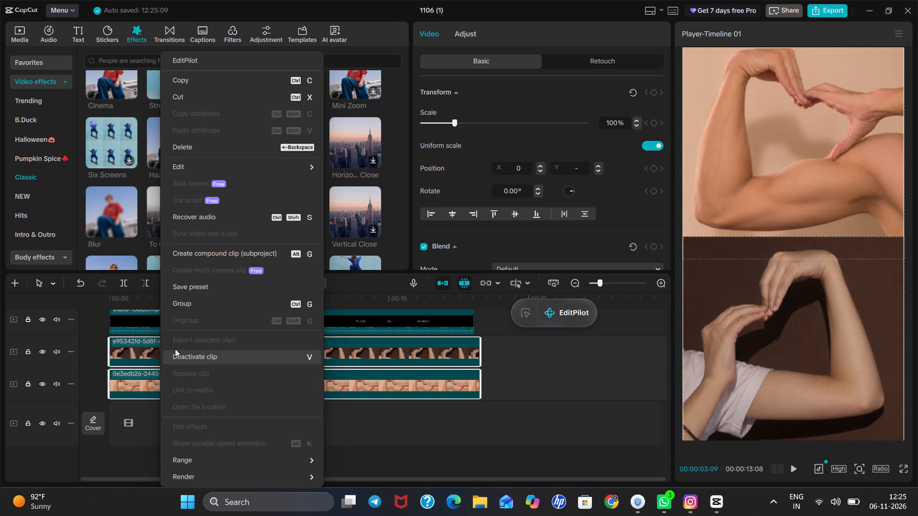
{"action": "left_click", "coordinate": [404, 123]}
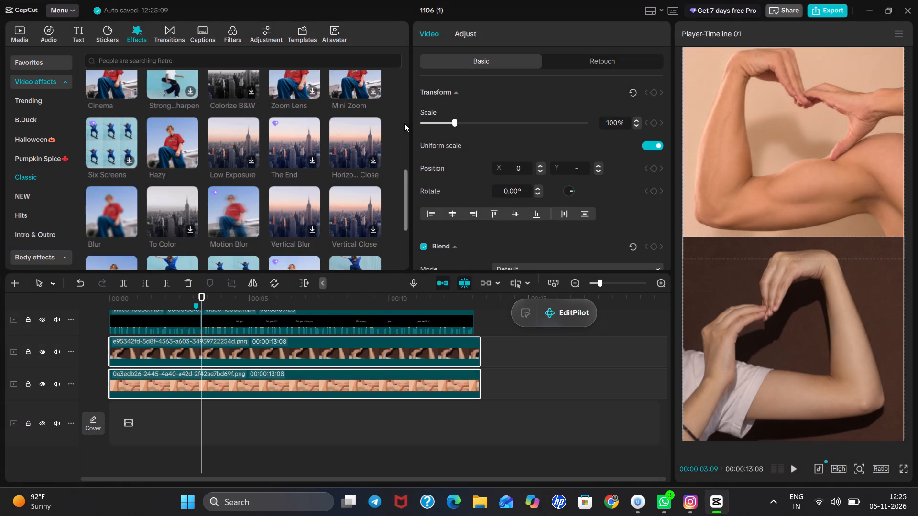
{"action": "left_click", "coordinate": [744, 339]}
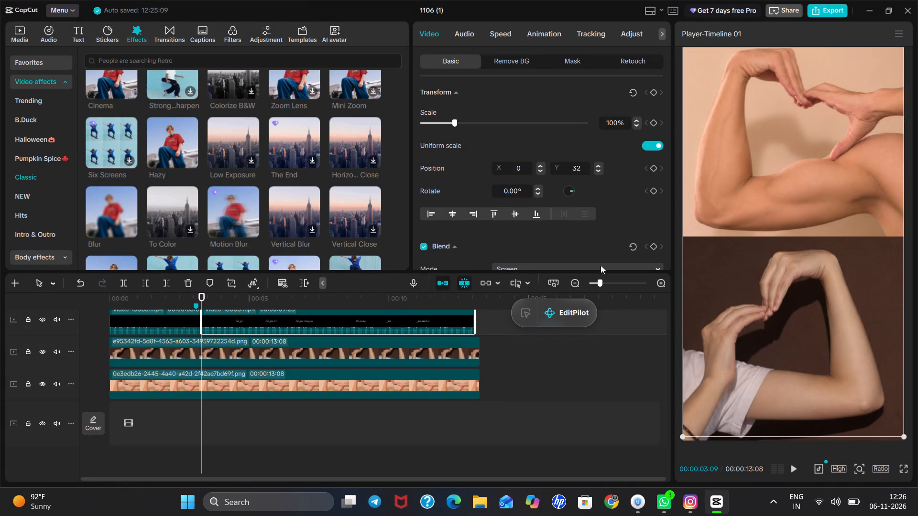
{"action": "left_click_drag", "start_coordinate": [96, 353], "coordinate": [177, 387]}
{"action": "right_click", "coordinate": [177, 387]}
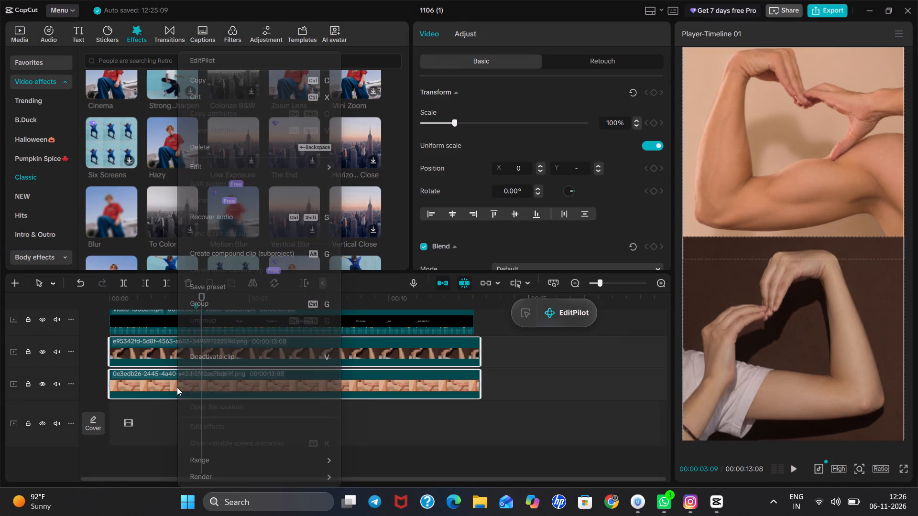
{"action": "left_click", "coordinate": [207, 254]}
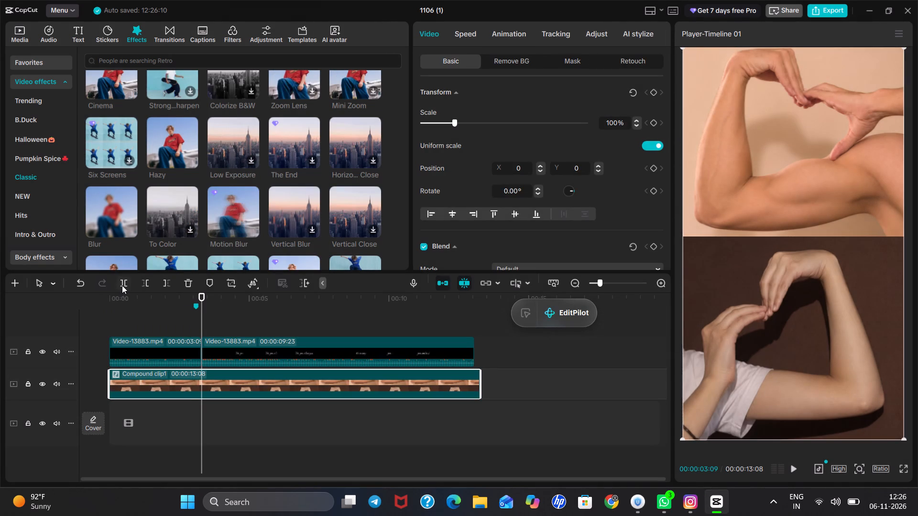
Split the compound clip at 00:00:03:09, in line with the cut between the Video-13883 clips.
{"action": "left_click", "coordinate": [122, 285]}
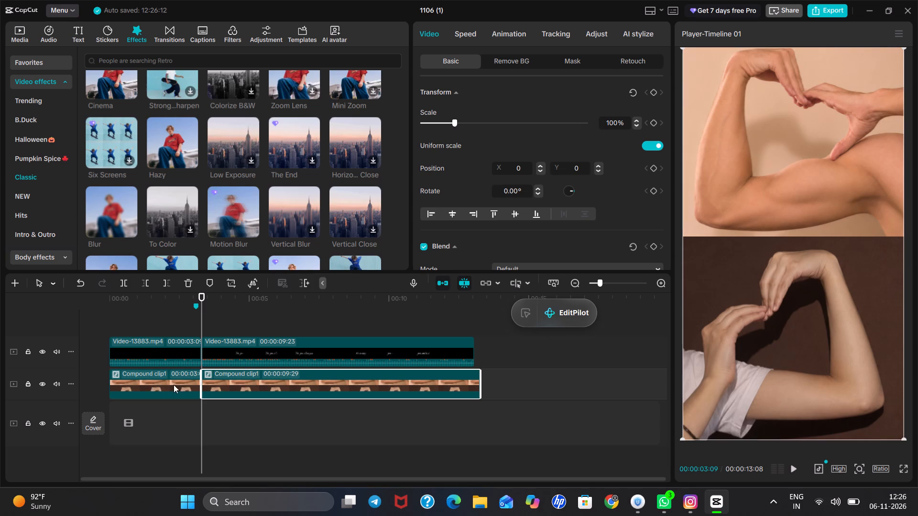
{"action": "double_click", "coordinate": [197, 413]}
{"action": "left_click", "coordinate": [200, 415]}
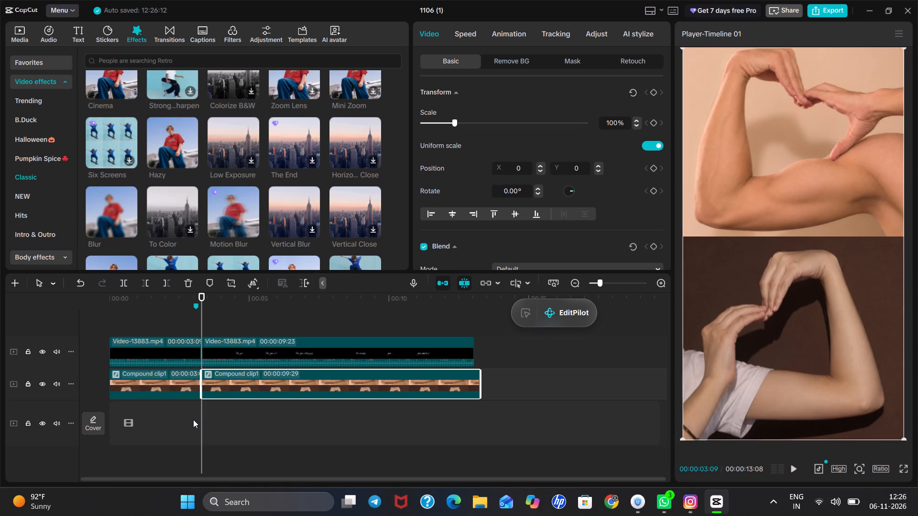
{"action": "double_click", "coordinate": [193, 419]}
{"action": "left_click_drag", "start_coordinate": [193, 419], "coordinate": [199, 426]}
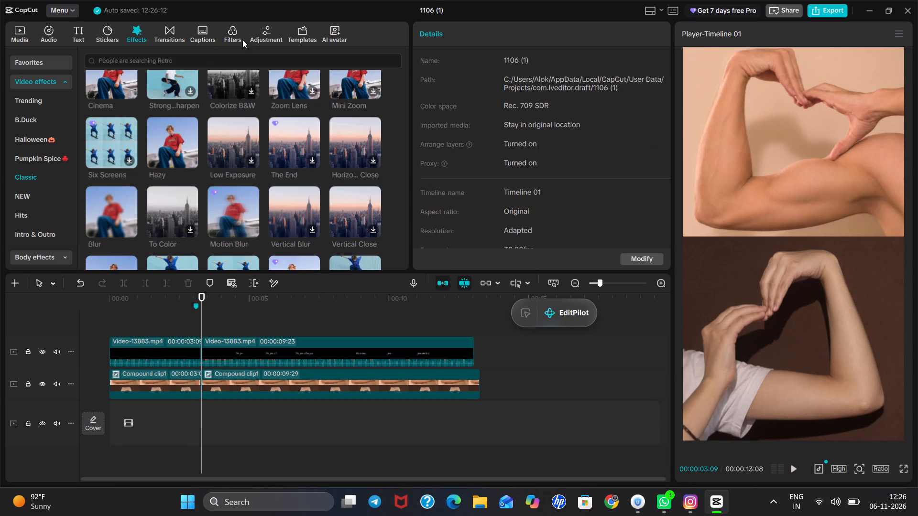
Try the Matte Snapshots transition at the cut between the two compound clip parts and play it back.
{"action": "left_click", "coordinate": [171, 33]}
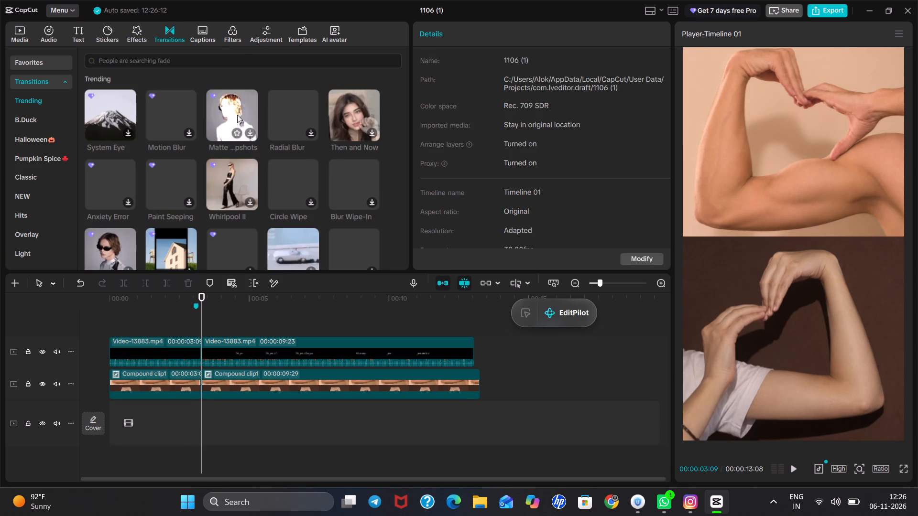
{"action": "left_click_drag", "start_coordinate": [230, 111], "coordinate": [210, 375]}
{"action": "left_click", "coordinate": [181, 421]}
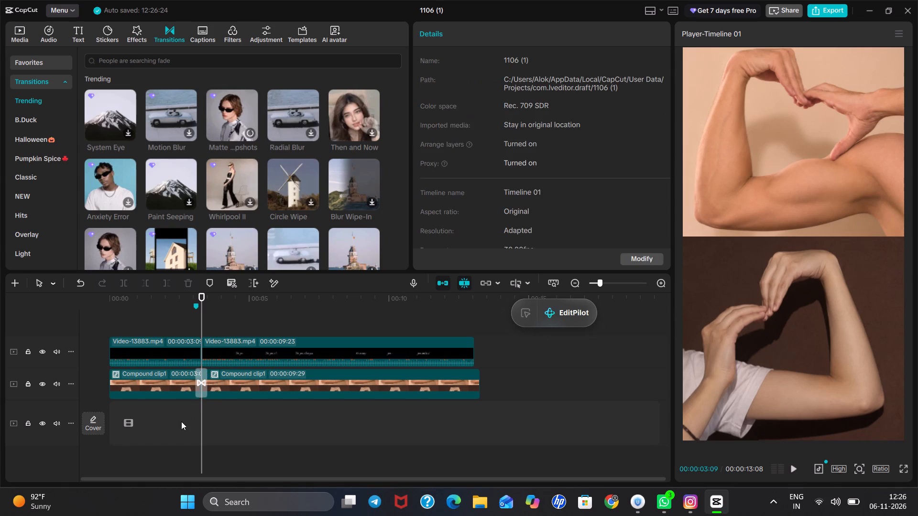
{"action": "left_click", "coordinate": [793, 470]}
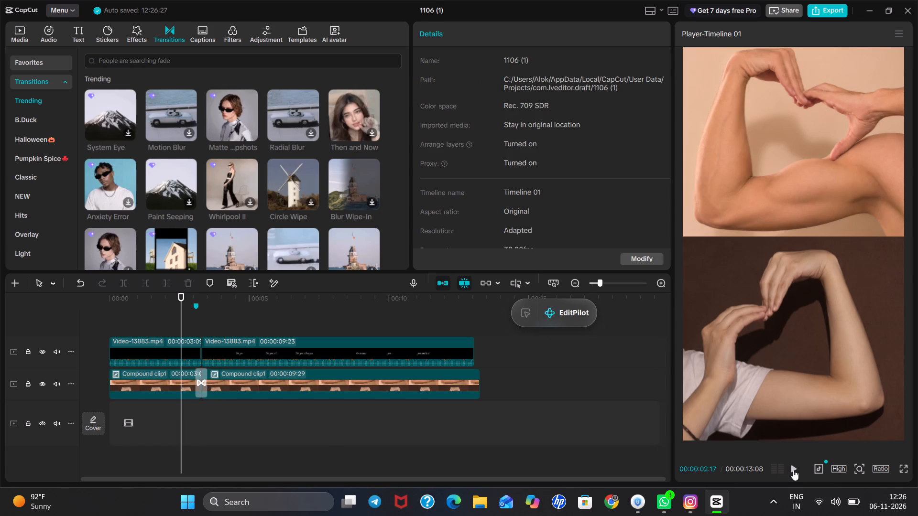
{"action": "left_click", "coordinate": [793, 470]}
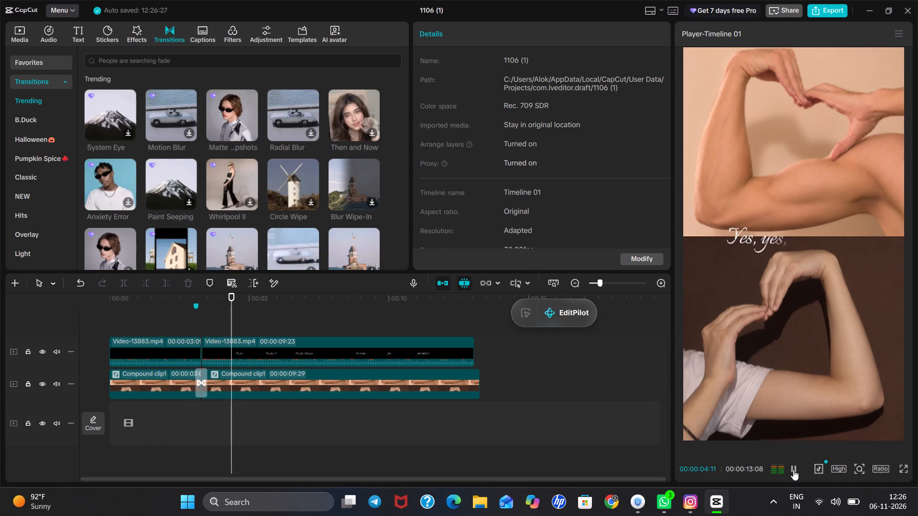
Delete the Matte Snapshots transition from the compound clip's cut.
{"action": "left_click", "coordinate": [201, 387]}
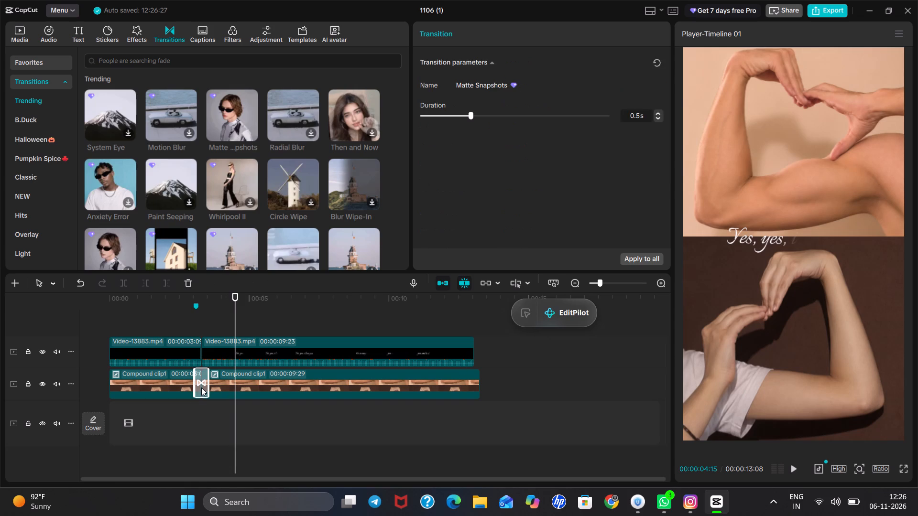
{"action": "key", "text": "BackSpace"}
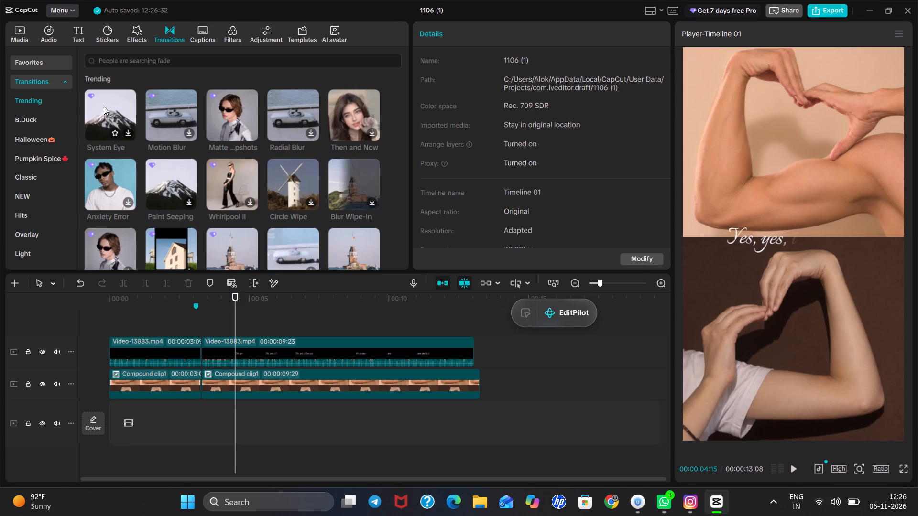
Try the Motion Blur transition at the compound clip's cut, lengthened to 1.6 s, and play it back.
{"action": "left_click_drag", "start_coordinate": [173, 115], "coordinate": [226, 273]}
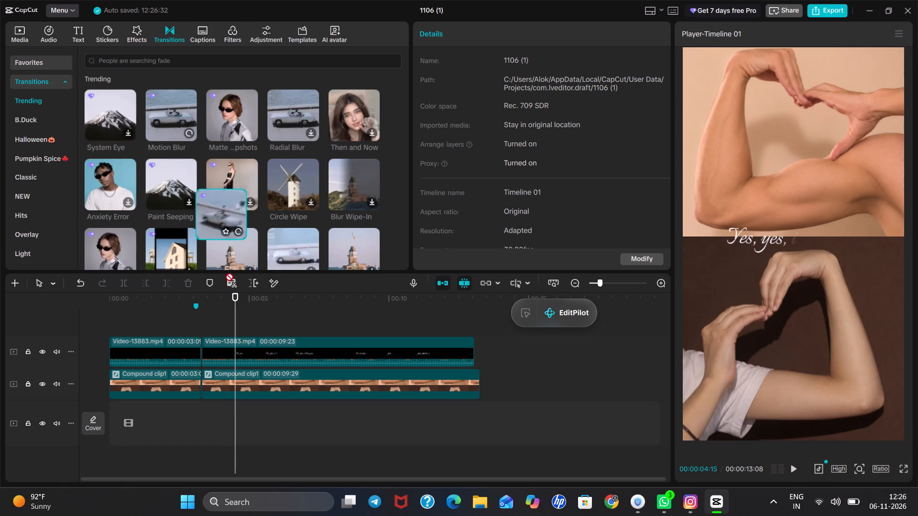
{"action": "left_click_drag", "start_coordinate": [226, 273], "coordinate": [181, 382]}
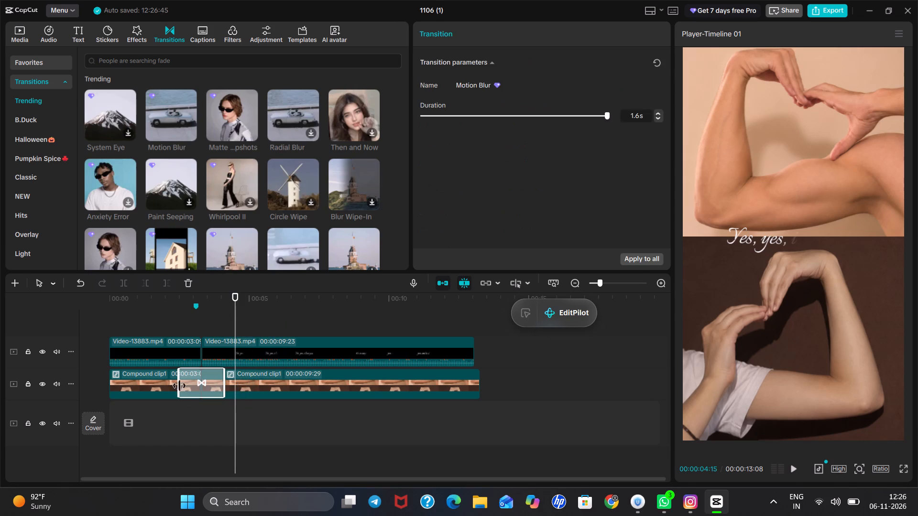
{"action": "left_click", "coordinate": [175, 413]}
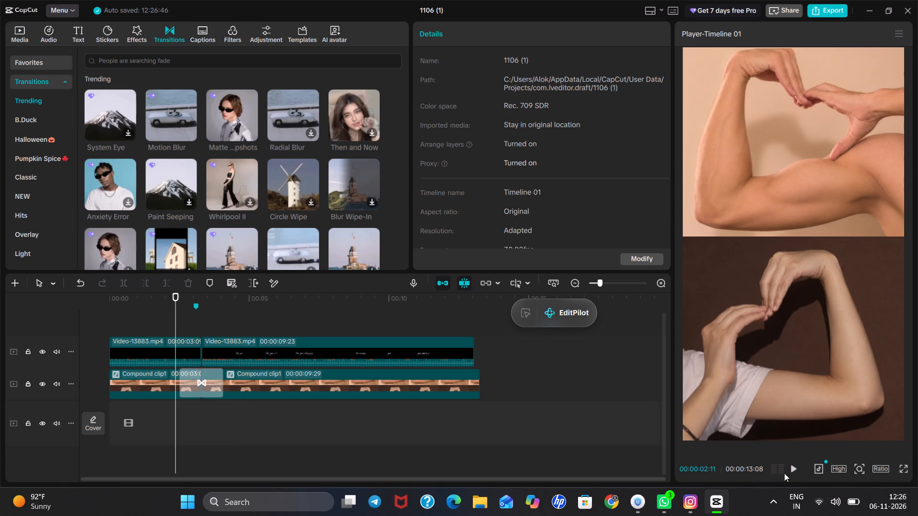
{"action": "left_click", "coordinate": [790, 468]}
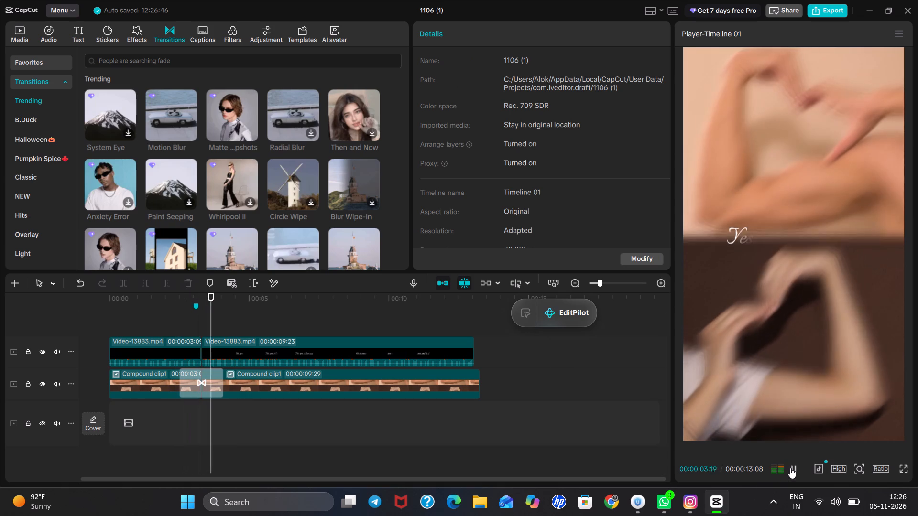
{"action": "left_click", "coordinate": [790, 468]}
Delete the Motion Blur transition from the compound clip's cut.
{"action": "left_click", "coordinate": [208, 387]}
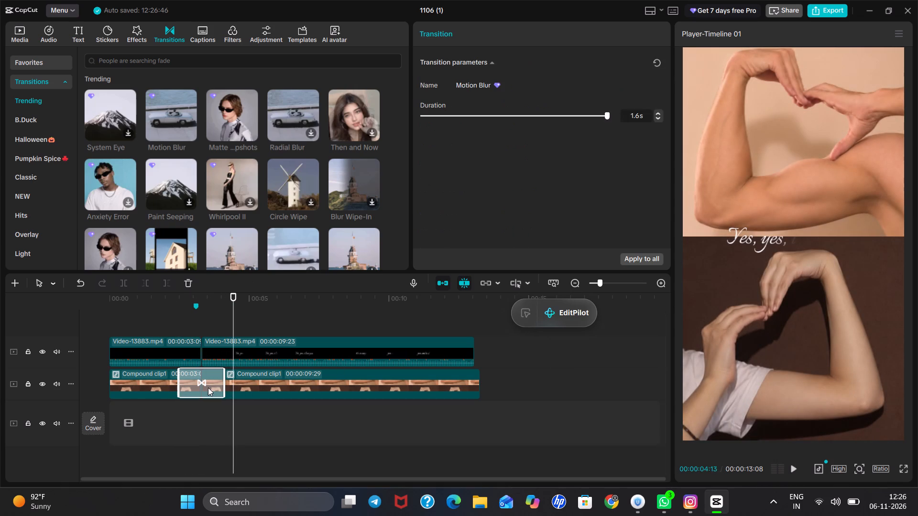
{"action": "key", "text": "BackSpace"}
Add the Film Burn transition at the cut between the compound clip parts with a 1.6 s duration.
{"action": "scroll", "coordinate": [283, 198], "scroll_direction": "down", "scroll_amount": 1}
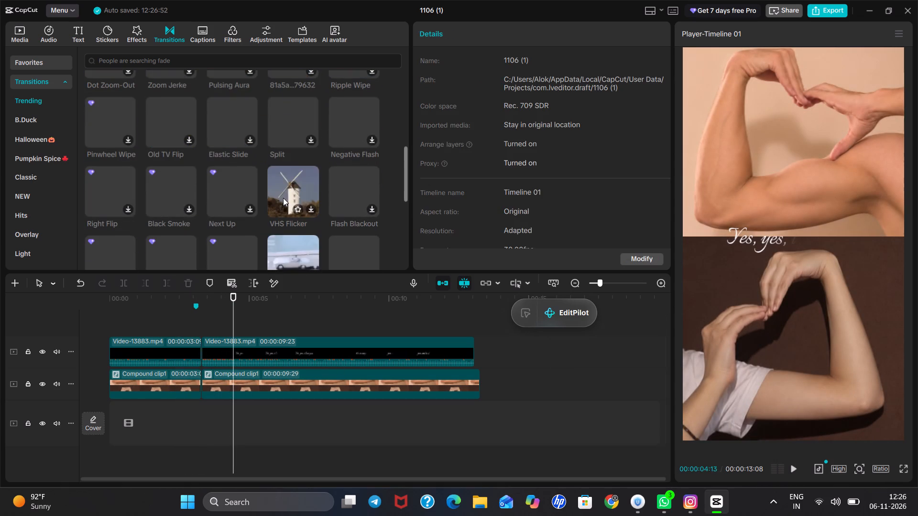
{"action": "scroll", "coordinate": [234, 133], "scroll_direction": "up", "scroll_amount": 1}
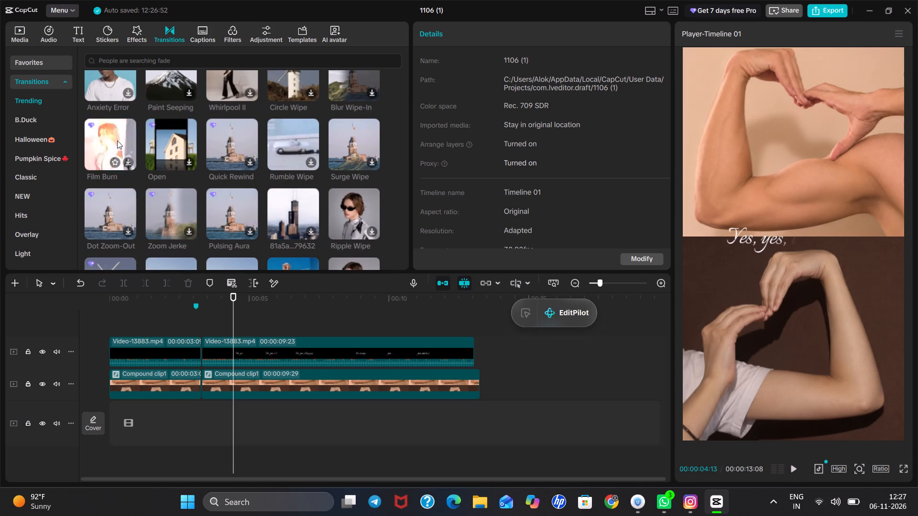
{"action": "left_click_drag", "start_coordinate": [117, 140], "coordinate": [183, 406]}
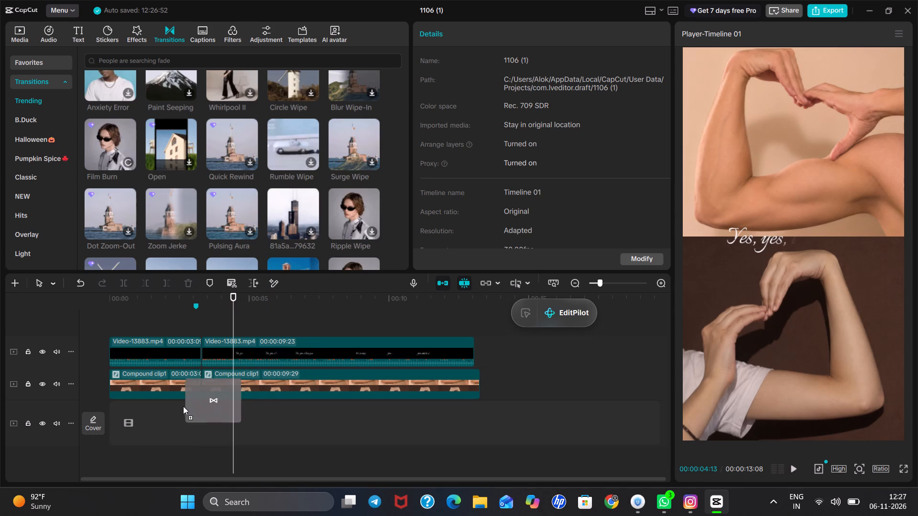
{"action": "left_click_drag", "start_coordinate": [183, 406], "coordinate": [178, 394]}
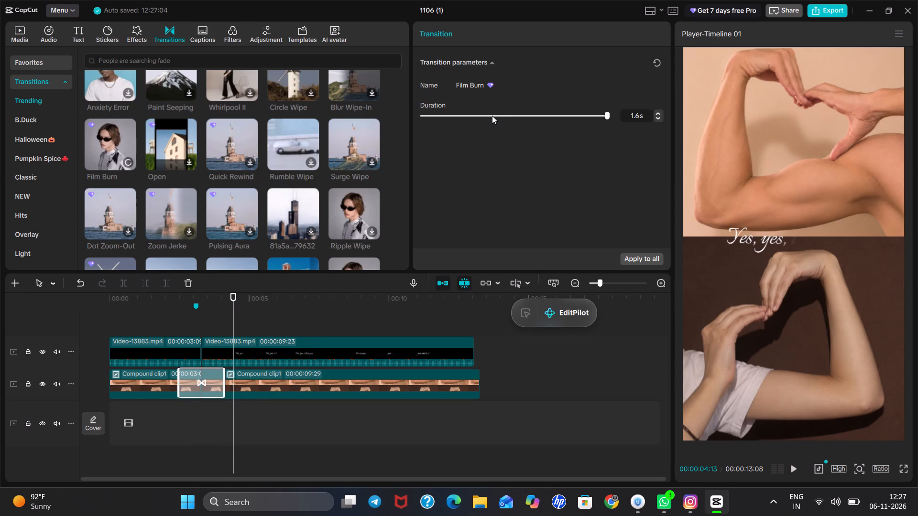
Shorten the Film Burn transition to 0.6 s and play back the cut between the compound clip parts.
{"action": "double_click", "coordinate": [492, 116]}
{"action": "left_click_drag", "start_coordinate": [492, 116], "coordinate": [487, 116]}
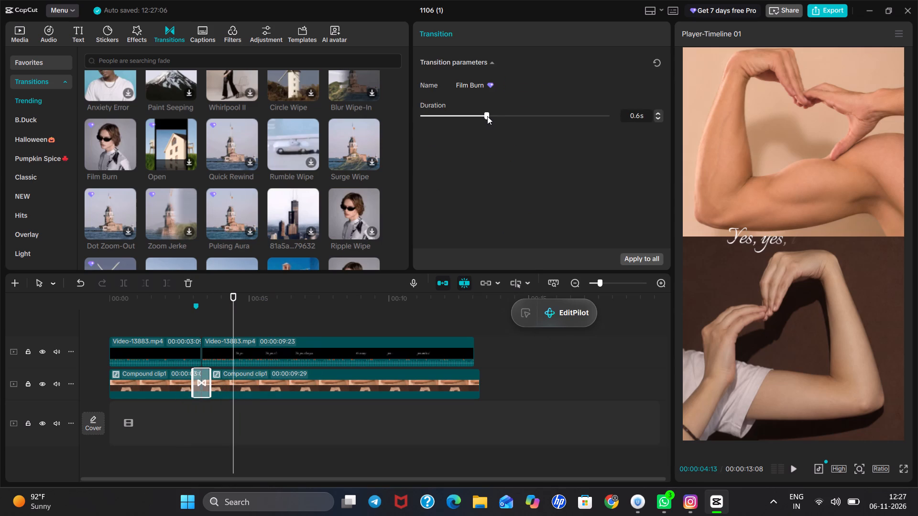
{"action": "left_click", "coordinate": [182, 406]}
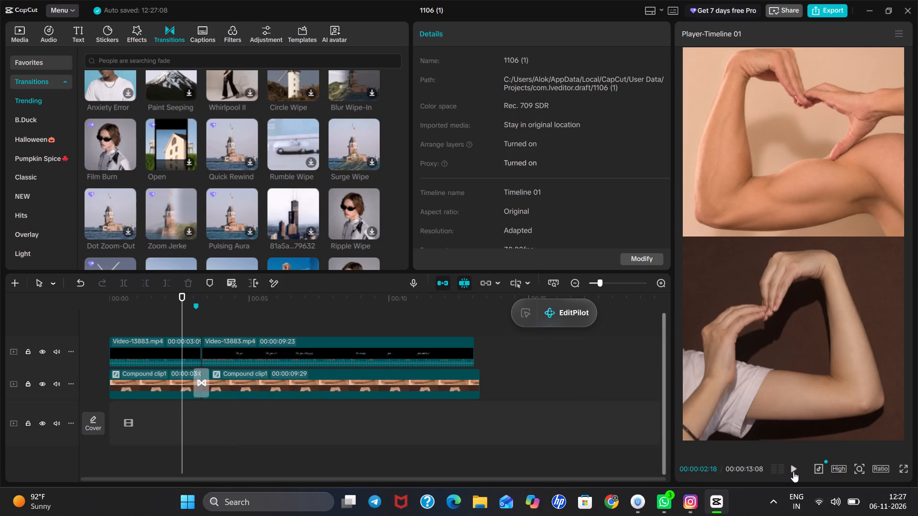
{"action": "left_click", "coordinate": [795, 470]}
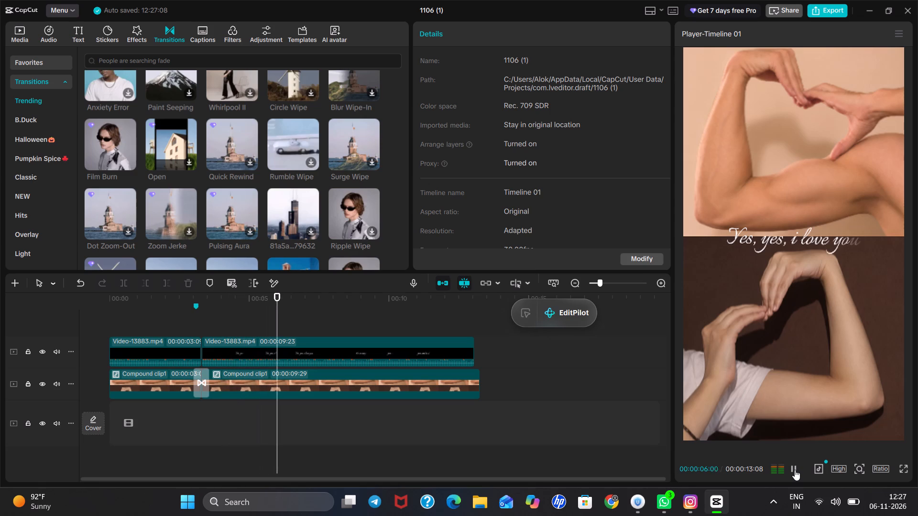
{"action": "left_click", "coordinate": [795, 470]}
{"action": "left_click", "coordinate": [185, 417]}
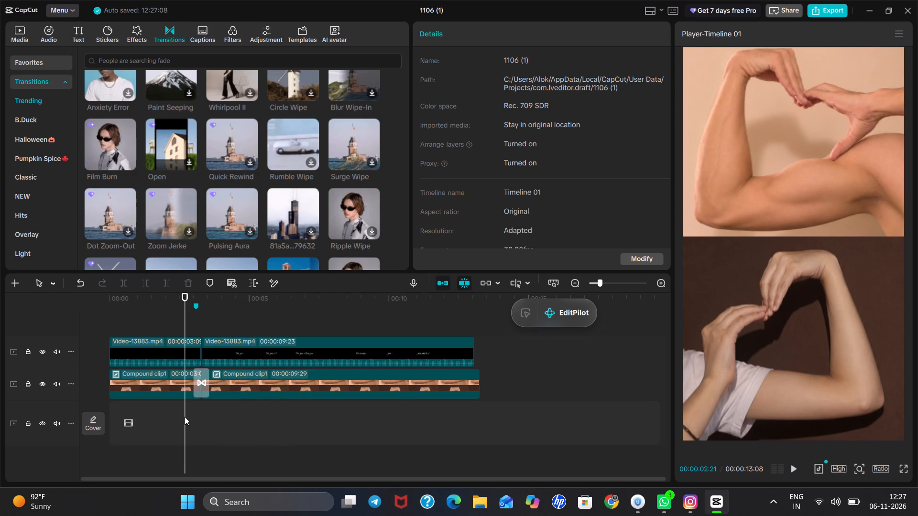
{"action": "left_click", "coordinate": [792, 469]}
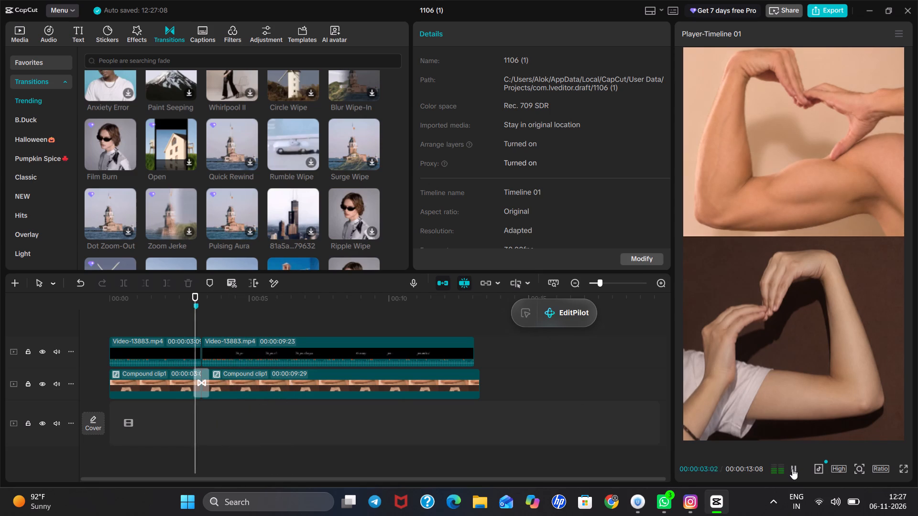
{"action": "left_click", "coordinate": [792, 469]}
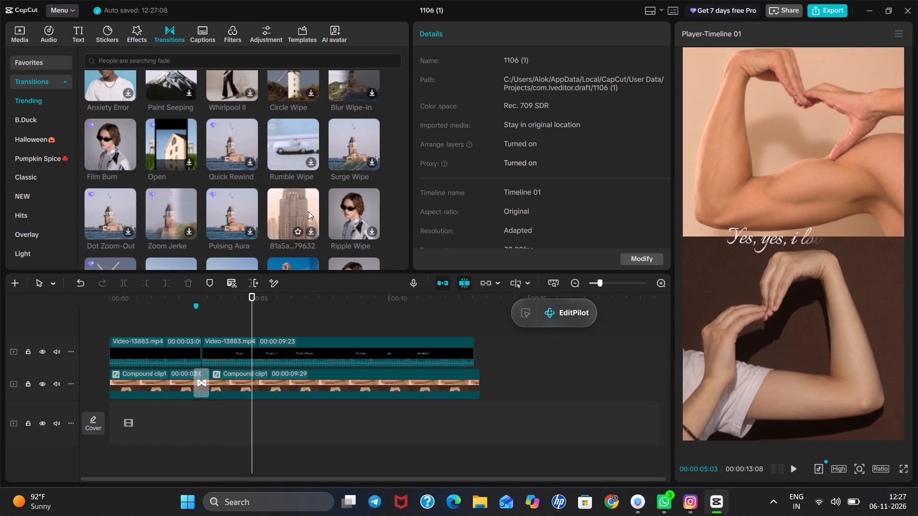
Look through the trending transitions for an alternative to Film Burn.
{"action": "scroll", "coordinate": [293, 208], "scroll_direction": "down", "scroll_amount": 1}
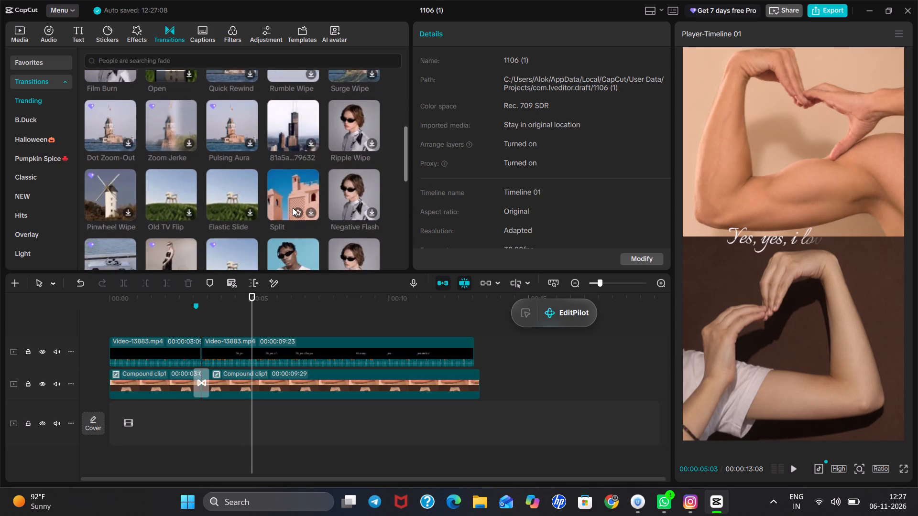
{"action": "scroll", "coordinate": [293, 208], "scroll_direction": "down", "scroll_amount": 1}
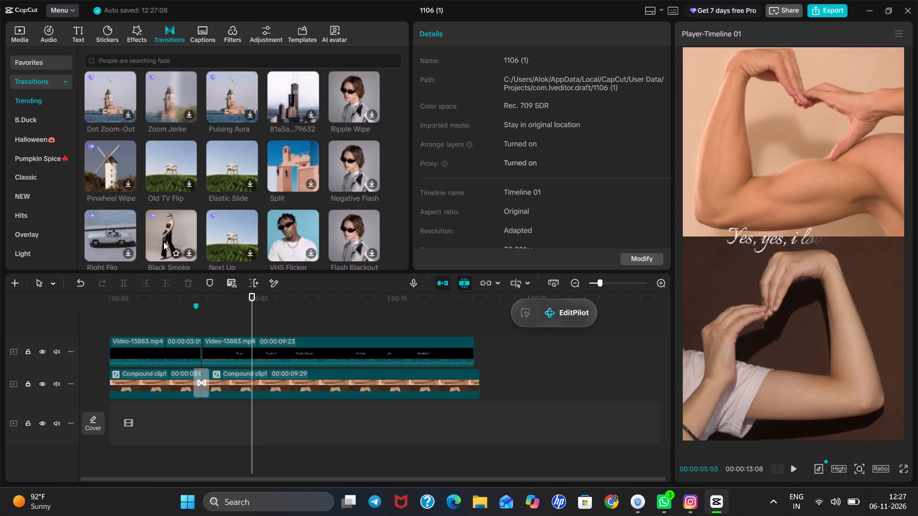
{"action": "scroll", "coordinate": [164, 242], "scroll_direction": "down", "scroll_amount": 2}
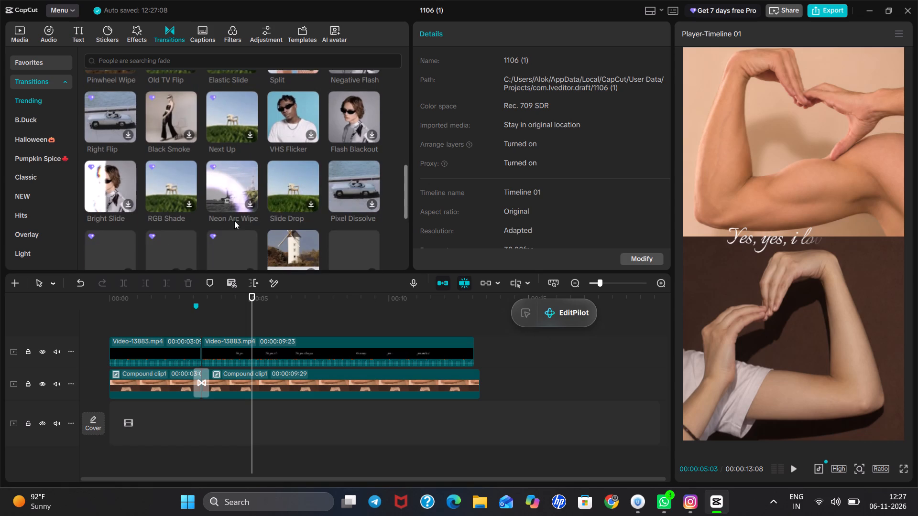
{"action": "scroll", "coordinate": [217, 172], "scroll_direction": "down", "scroll_amount": 1}
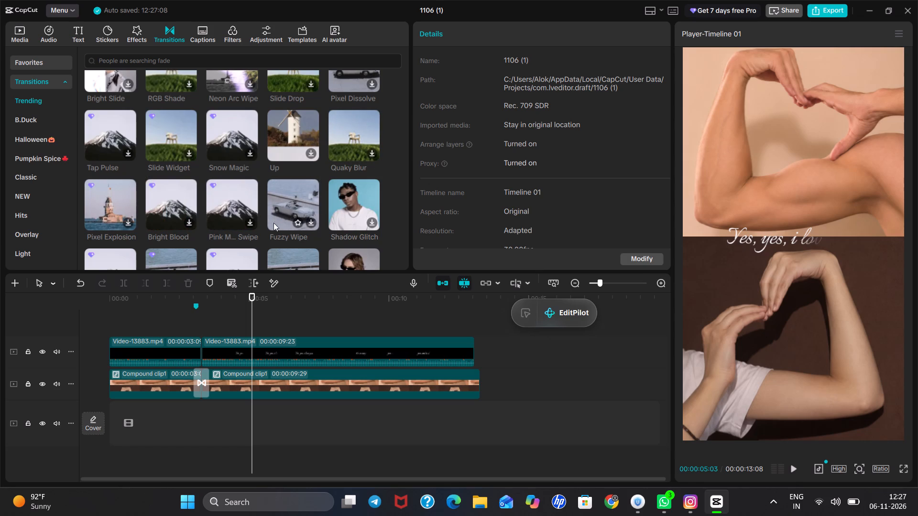
{"action": "scroll", "coordinate": [344, 211], "scroll_direction": "down", "scroll_amount": 1}
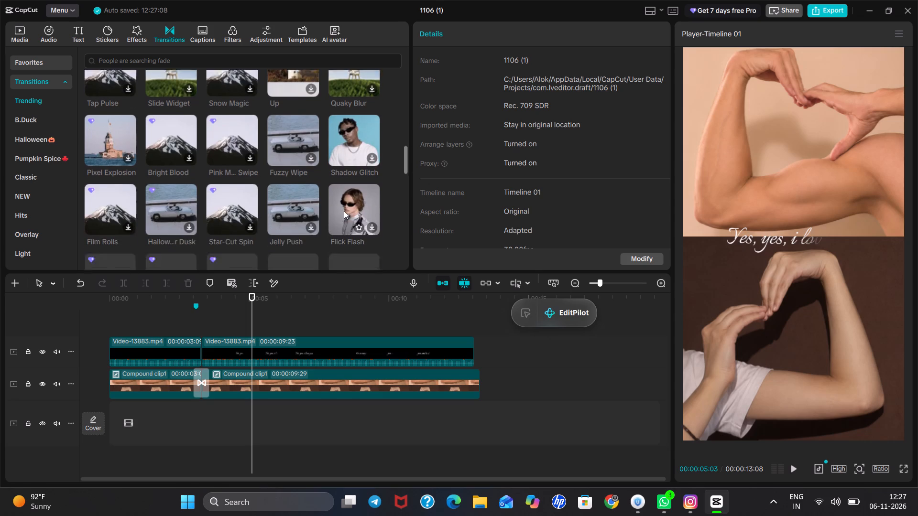
{"action": "scroll", "coordinate": [344, 211], "scroll_direction": "down", "scroll_amount": 1}
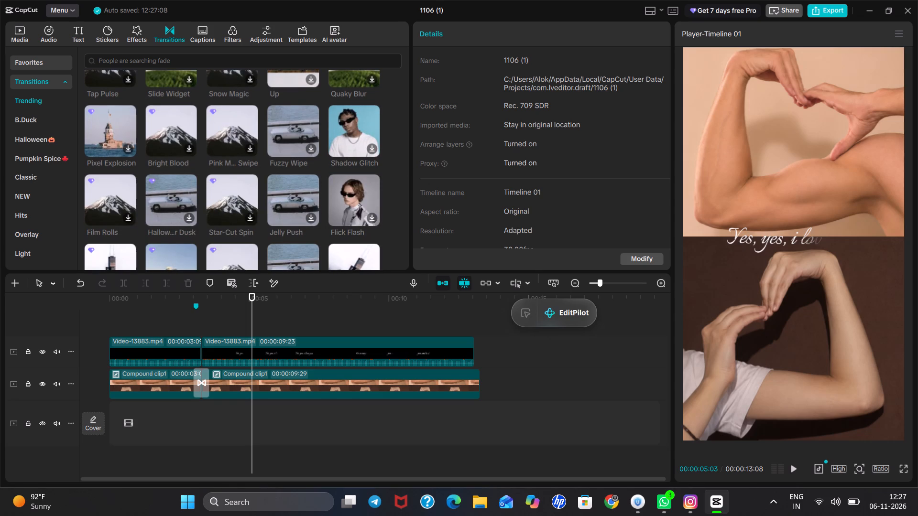
Search the transitions for "fade in" and preview Black Fade.
{"action": "left_click", "coordinate": [172, 64]}
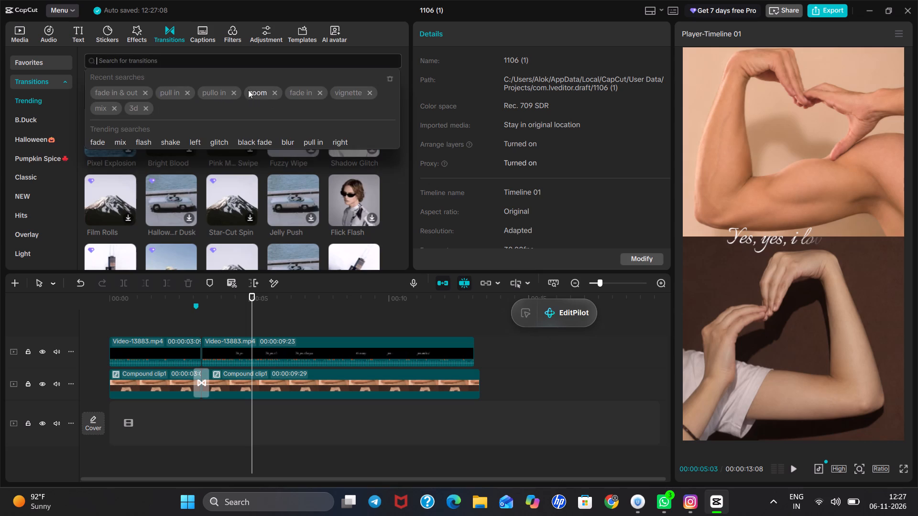
{"action": "left_click", "coordinate": [295, 95]}
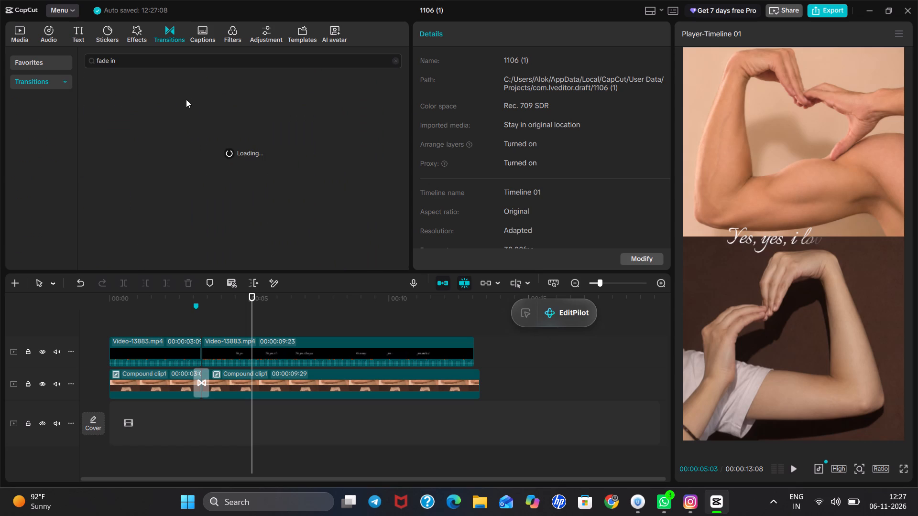
{"action": "left_click", "coordinate": [109, 103]}
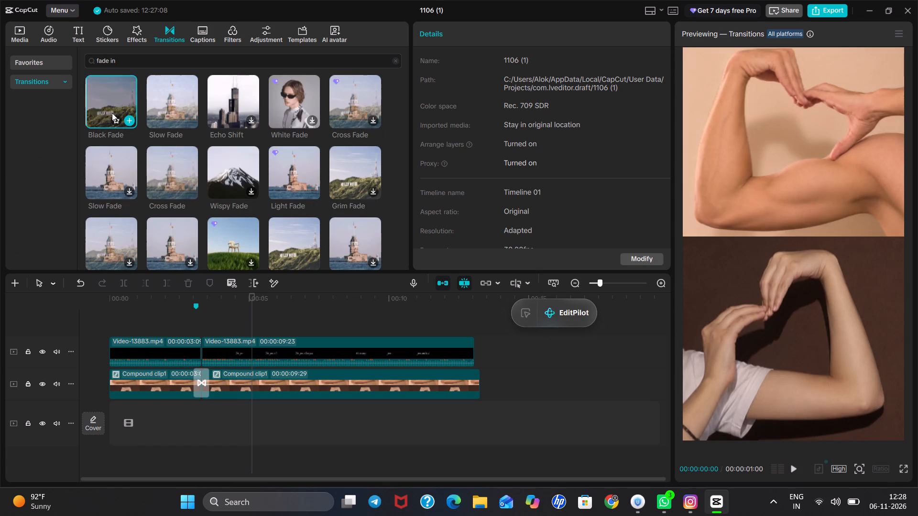
{"action": "left_click", "coordinate": [113, 110]}
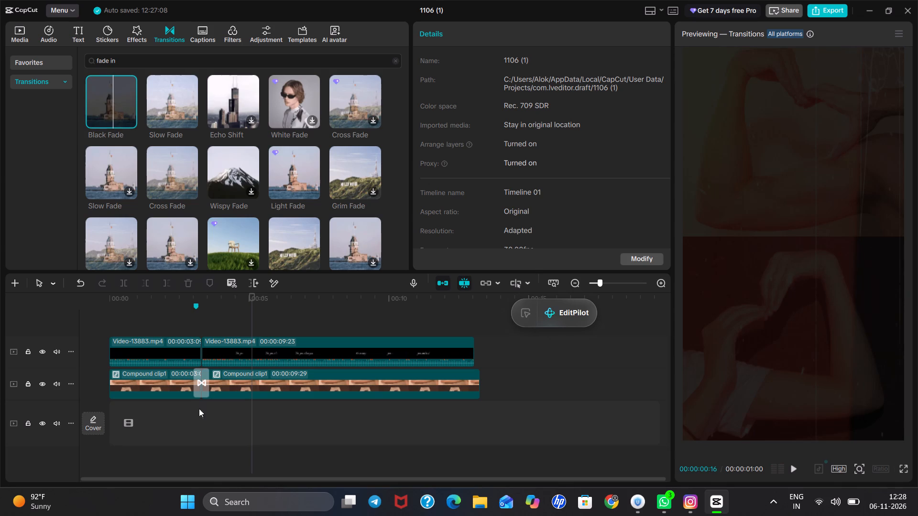
{"action": "left_click", "coordinate": [189, 419]}
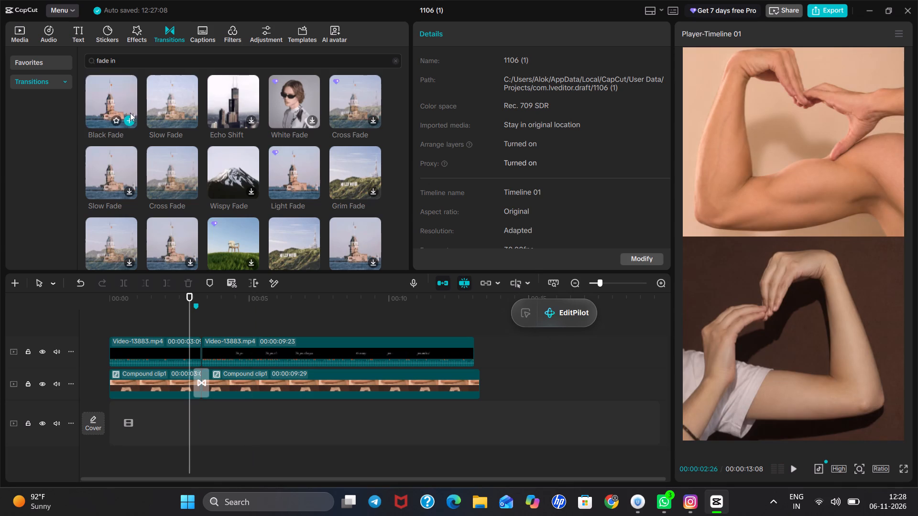
{"action": "left_click", "coordinate": [117, 98]}
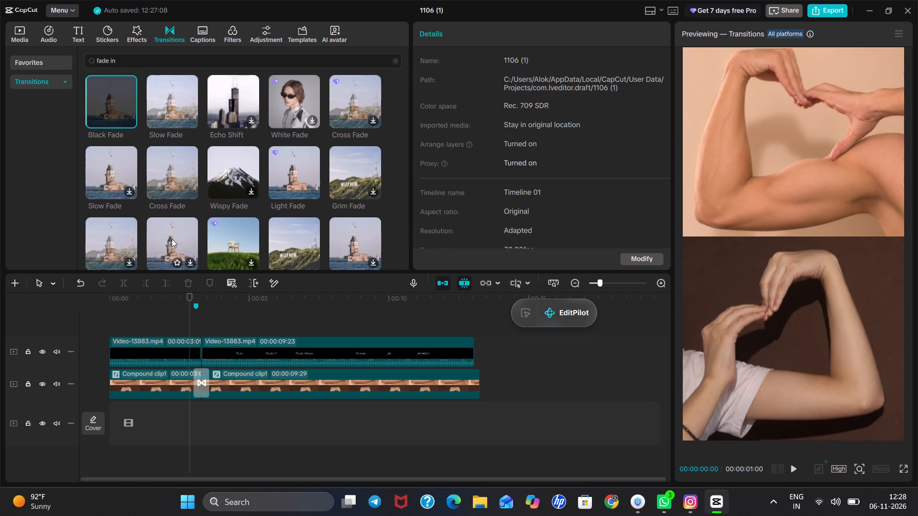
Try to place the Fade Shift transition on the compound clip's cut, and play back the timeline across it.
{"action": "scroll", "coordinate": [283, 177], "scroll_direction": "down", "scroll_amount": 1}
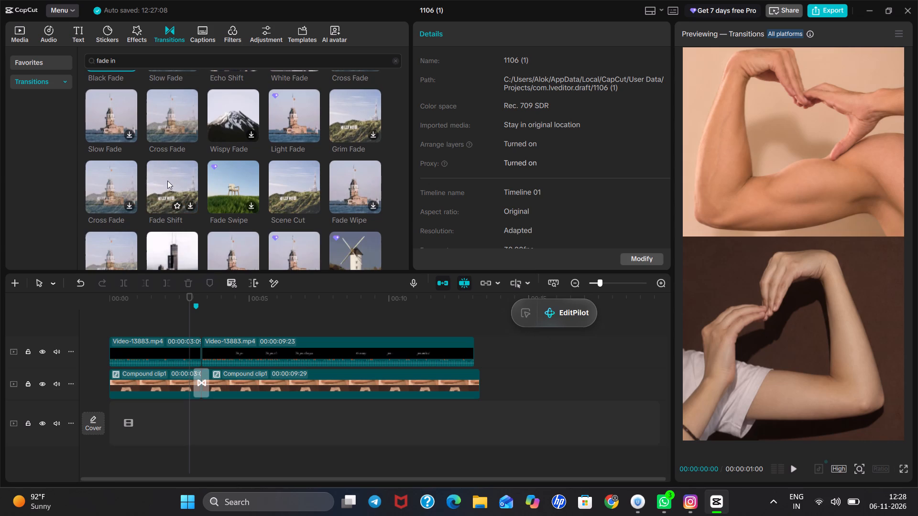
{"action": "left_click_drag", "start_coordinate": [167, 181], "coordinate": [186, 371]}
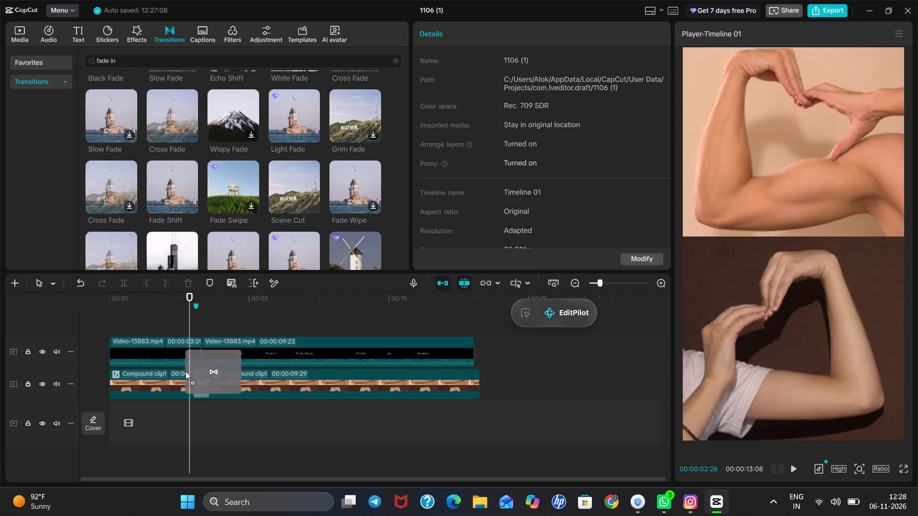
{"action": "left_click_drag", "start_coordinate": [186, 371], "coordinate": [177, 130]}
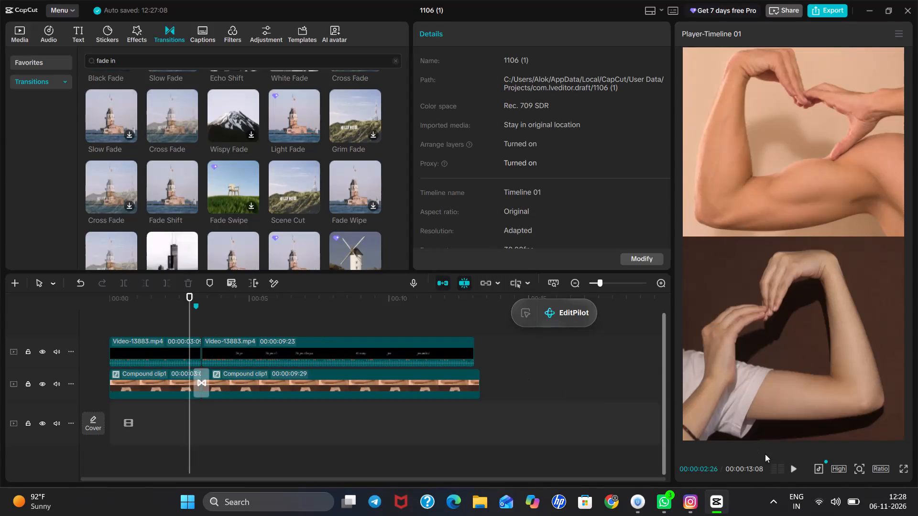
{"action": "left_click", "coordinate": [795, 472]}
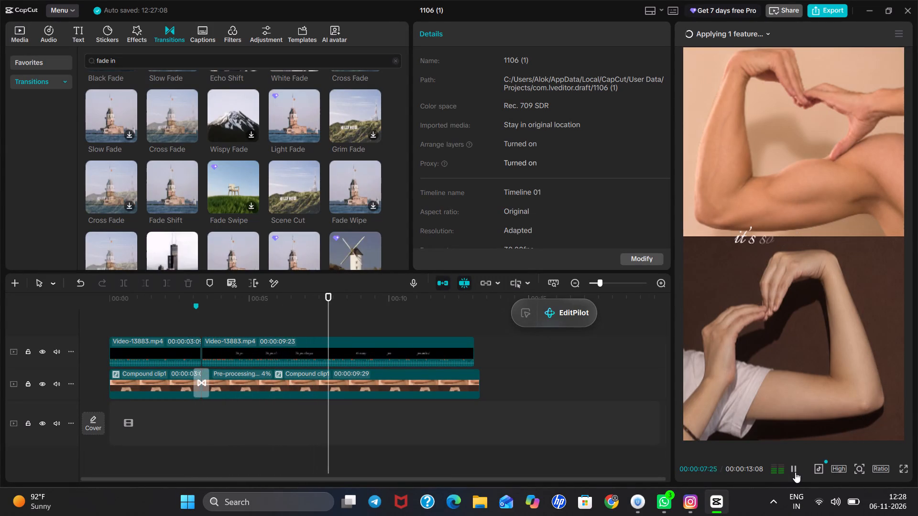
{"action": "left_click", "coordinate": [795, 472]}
Add the Parisian Gray filter above the text video at the start of the timeline and scrub through the filtered part.
{"action": "double_click", "coordinate": [163, 319]}
{"action": "left_click_drag", "start_coordinate": [163, 319], "coordinate": [95, 331]}
{"action": "left_click", "coordinate": [20, 32]}
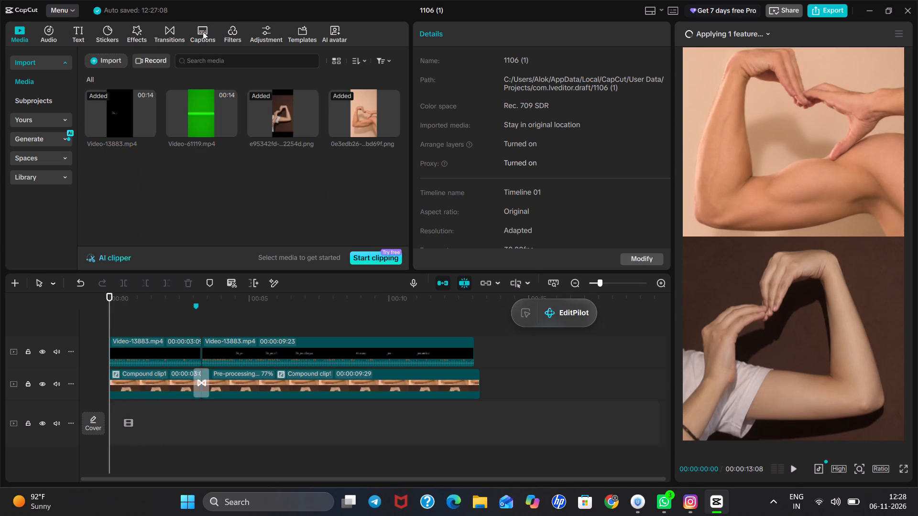
{"action": "left_click", "coordinate": [203, 32]}
{"action": "left_click", "coordinate": [231, 33]}
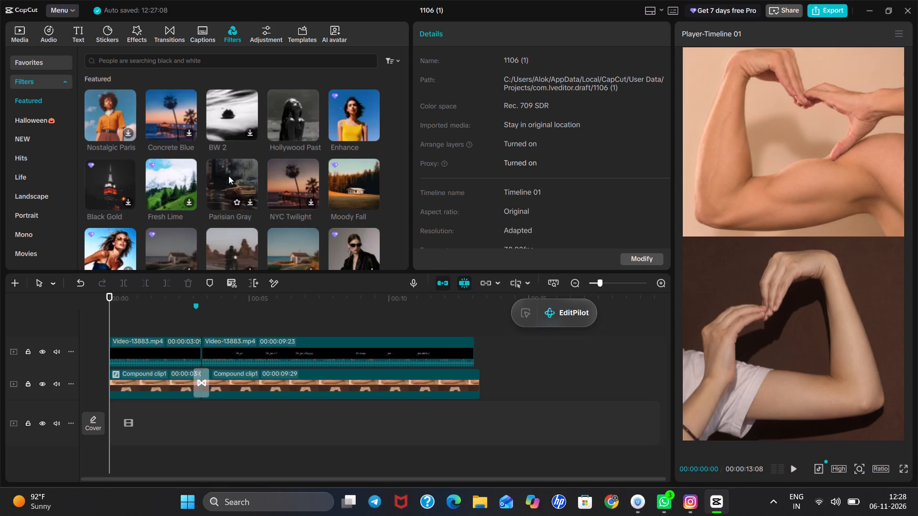
{"action": "left_click_drag", "start_coordinate": [229, 176], "coordinate": [106, 320]}
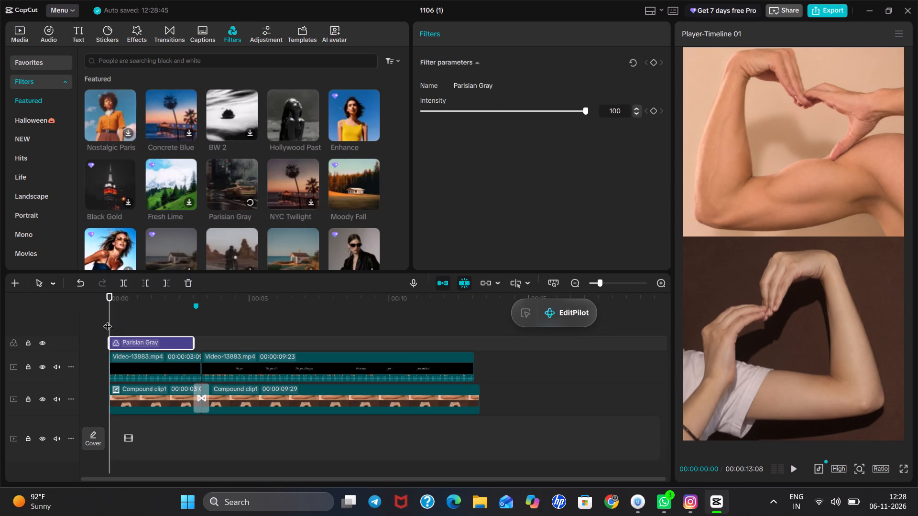
{"action": "triple_click", "coordinate": [142, 319]}
{"action": "left_click_drag", "start_coordinate": [142, 319], "coordinate": [146, 323]}
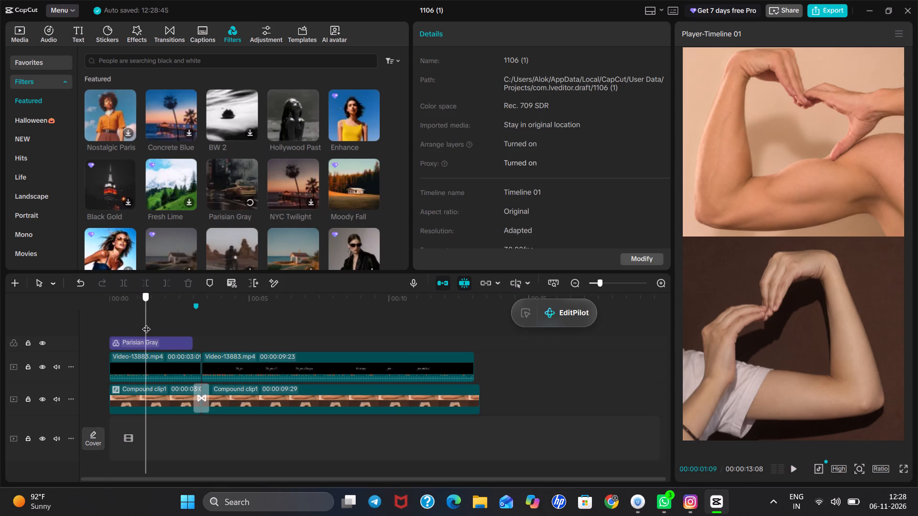
{"action": "left_click_drag", "start_coordinate": [146, 323], "coordinate": [147, 323]}
{"action": "left_click", "coordinate": [147, 323]}
{"action": "left_click_drag", "start_coordinate": [147, 323], "coordinate": [136, 326]}
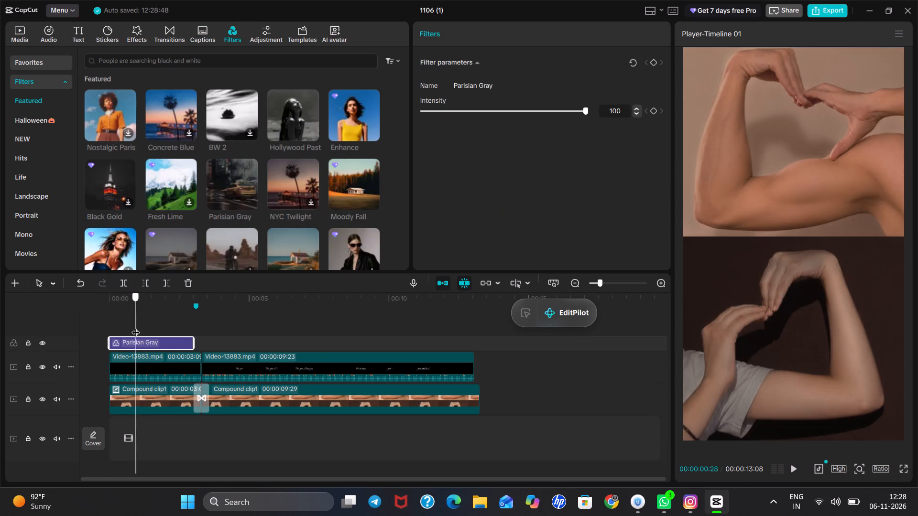
{"action": "left_click_drag", "start_coordinate": [136, 326], "coordinate": [143, 328]}
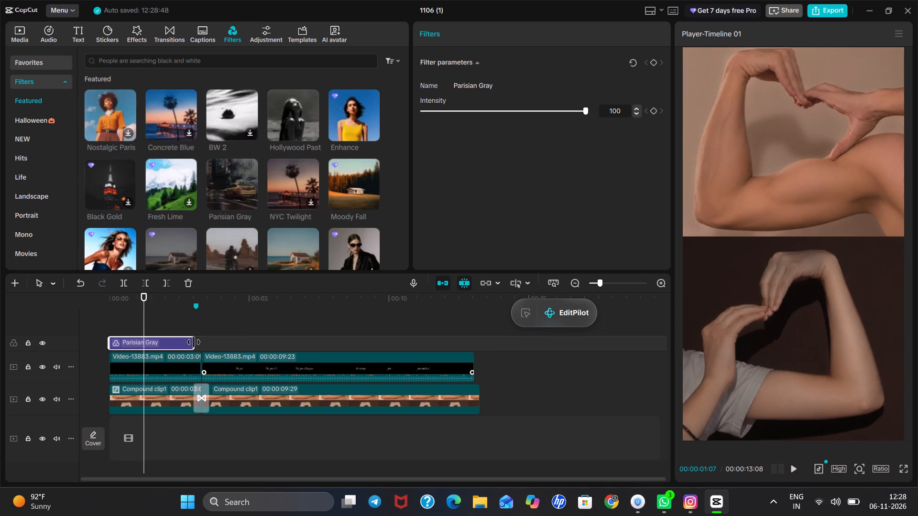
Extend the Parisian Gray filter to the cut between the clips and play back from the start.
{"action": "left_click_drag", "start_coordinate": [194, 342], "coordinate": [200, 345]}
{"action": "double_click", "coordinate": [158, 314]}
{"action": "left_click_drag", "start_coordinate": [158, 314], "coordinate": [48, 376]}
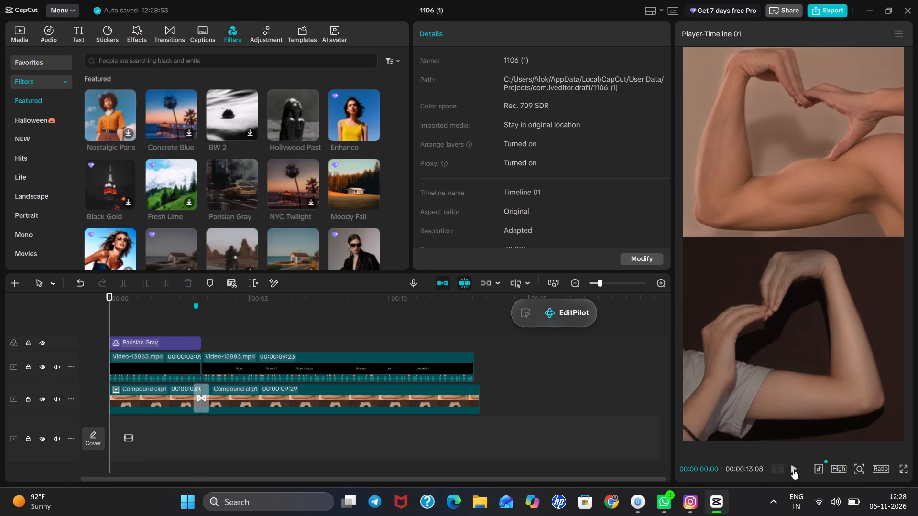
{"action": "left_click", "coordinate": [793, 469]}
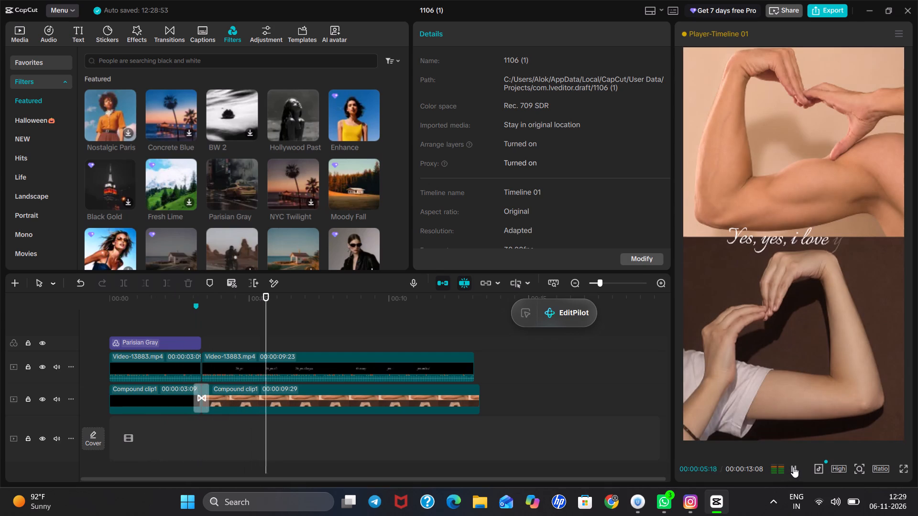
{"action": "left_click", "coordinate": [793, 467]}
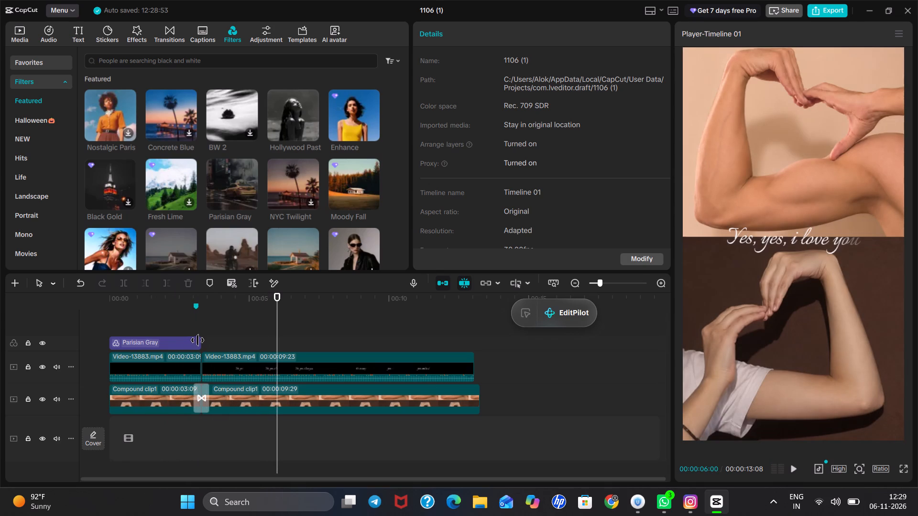
Extend the Parisian Gray filter to the end of the Film Burn transition and play back from the start.
{"action": "left_click", "coordinate": [197, 342]}
{"action": "left_click_drag", "start_coordinate": [202, 343], "coordinate": [204, 344]}
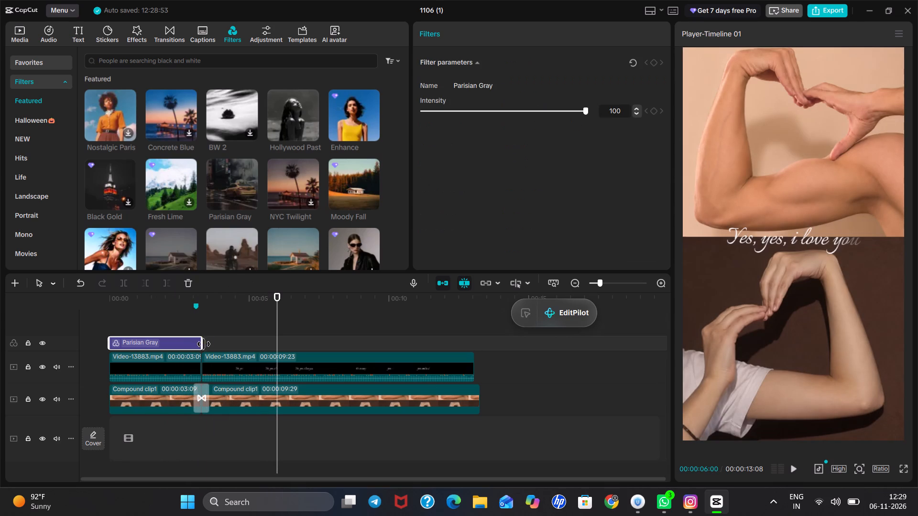
{"action": "left_click_drag", "start_coordinate": [204, 344], "coordinate": [208, 346]}
{"action": "double_click", "coordinate": [194, 327]}
{"action": "left_click_drag", "start_coordinate": [194, 327], "coordinate": [55, 374]}
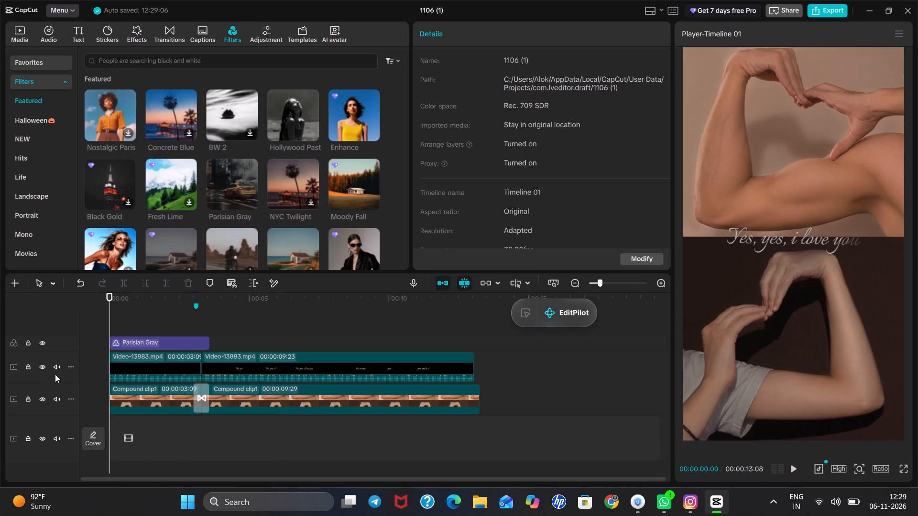
{"action": "left_click", "coordinate": [792, 470]}
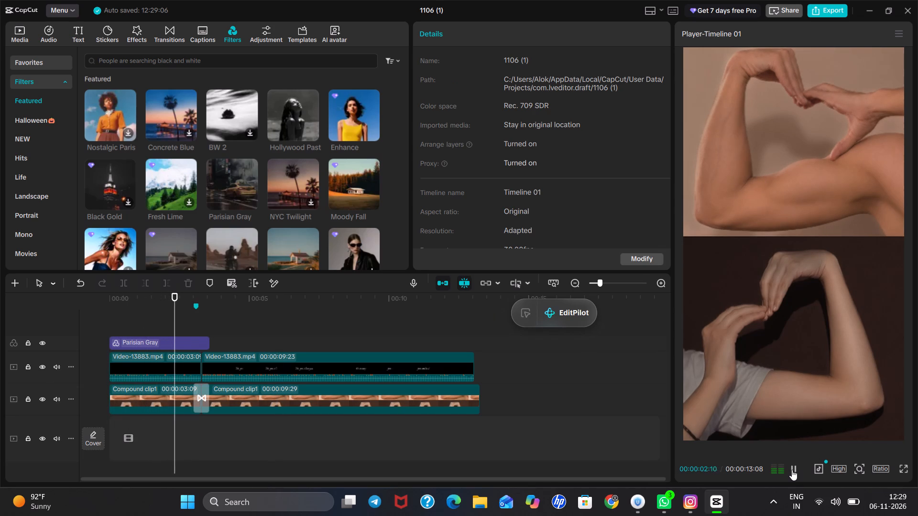
{"action": "left_click", "coordinate": [792, 470]}
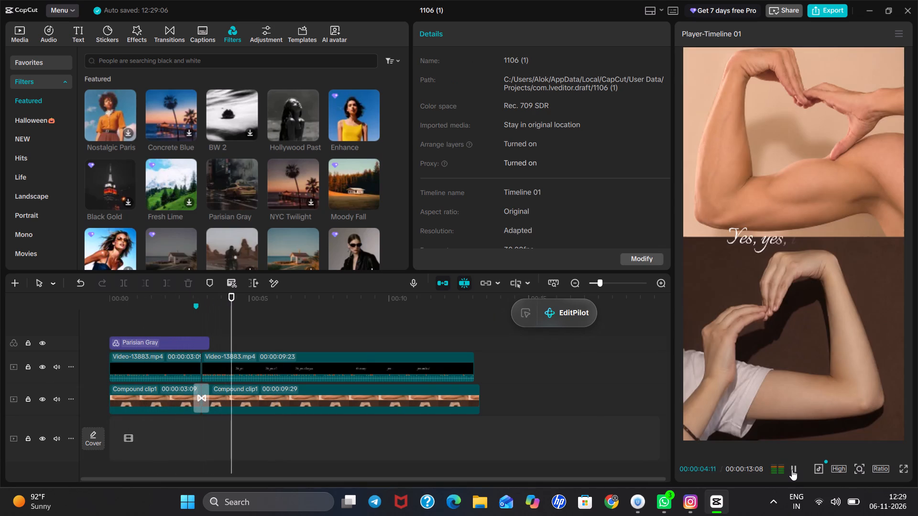
Shorten the Parisian Gray filter so it ends at the cut between the two clips, and scrub through its end.
{"action": "left_click", "coordinate": [209, 338]}
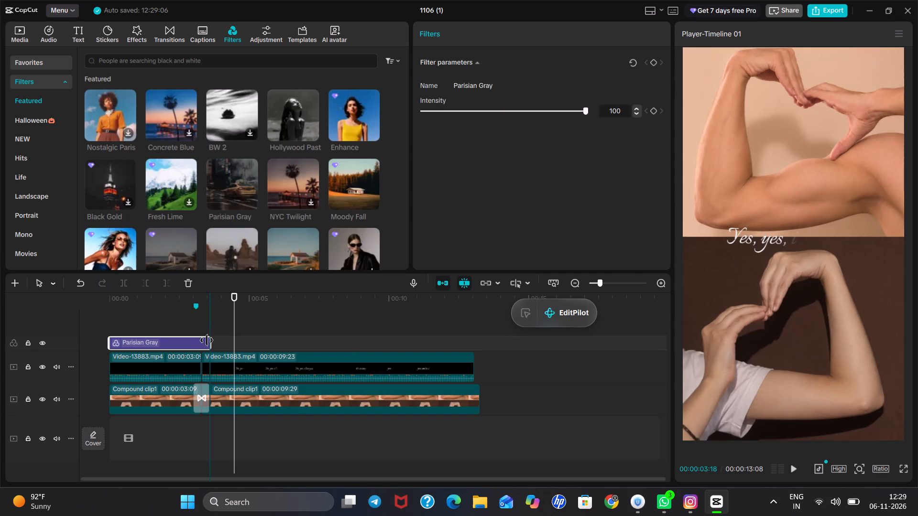
{"action": "left_click_drag", "start_coordinate": [209, 342], "coordinate": [203, 343]}
{"action": "left_click", "coordinate": [186, 334]}
{"action": "left_click_drag", "start_coordinate": [186, 334], "coordinate": [189, 326]}
{"action": "double_click", "coordinate": [189, 326]}
{"action": "left_click_drag", "start_coordinate": [189, 326], "coordinate": [193, 327]}
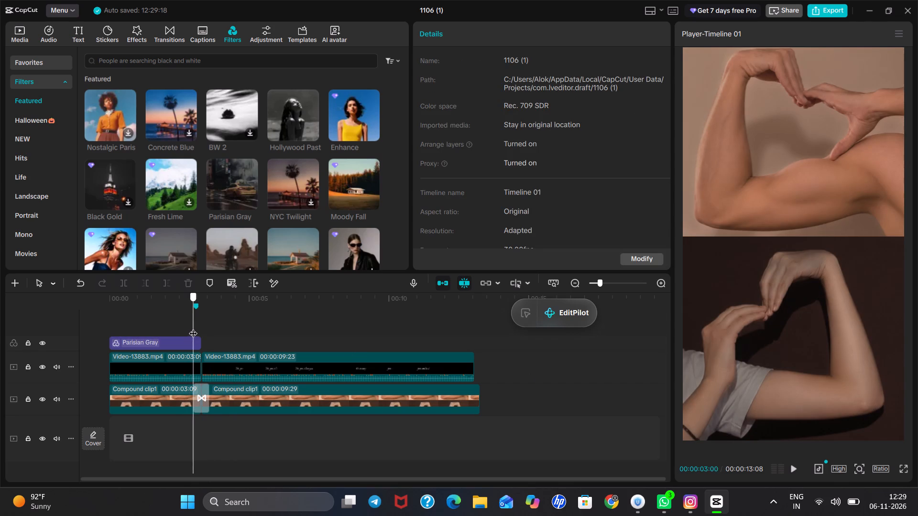
{"action": "left_click_drag", "start_coordinate": [193, 327], "coordinate": [200, 329]}
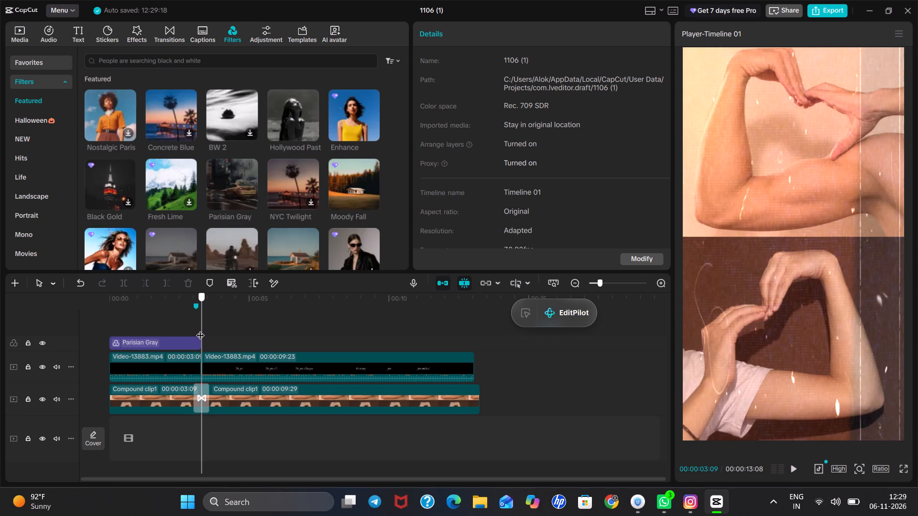
{"action": "left_click_drag", "start_coordinate": [200, 329], "coordinate": [201, 329]}
Shorten the Film Burn transition between the compound clips to 0.3 s and play back the timeline across it.
{"action": "left_click", "coordinate": [201, 394]}
{"action": "left_click_drag", "start_coordinate": [209, 395], "coordinate": [202, 398]}
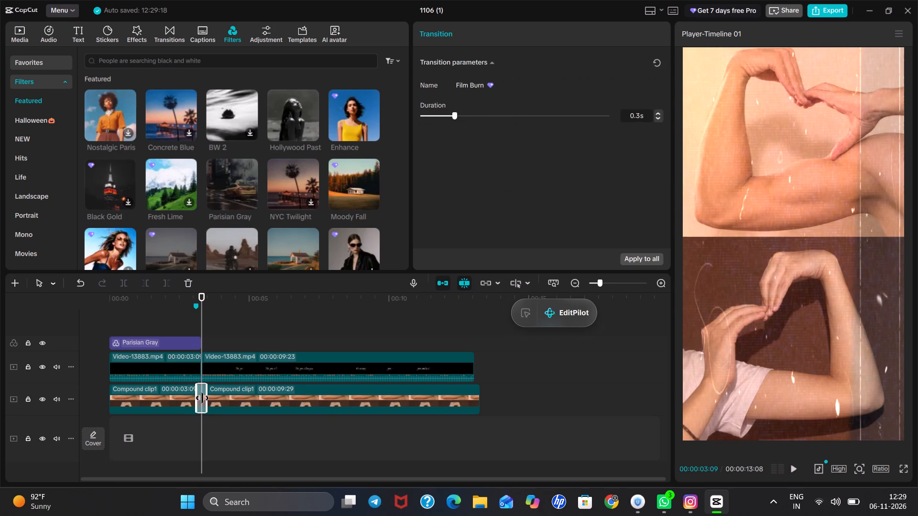
{"action": "left_click_drag", "start_coordinate": [202, 398], "coordinate": [203, 398]}
{"action": "left_click", "coordinate": [189, 431]}
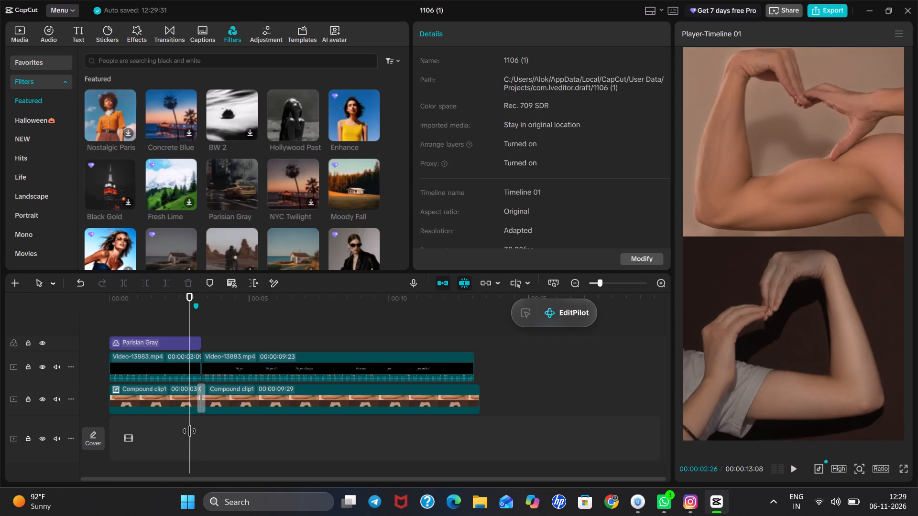
{"action": "left_click", "coordinate": [788, 469]}
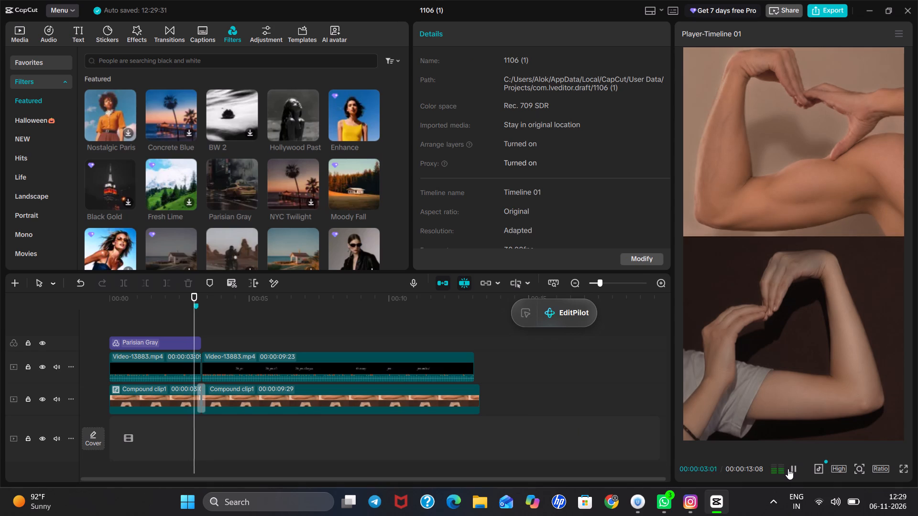
{"action": "left_click_drag", "start_coordinate": [788, 469], "coordinate": [527, 437]}
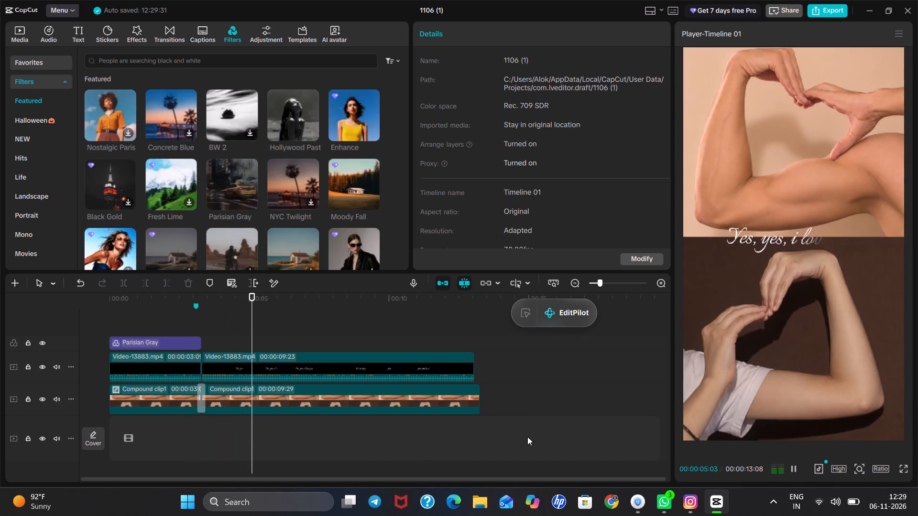
{"action": "left_click_drag", "start_coordinate": [527, 437], "coordinate": [271, 447]}
{"action": "left_click", "coordinate": [158, 432]}
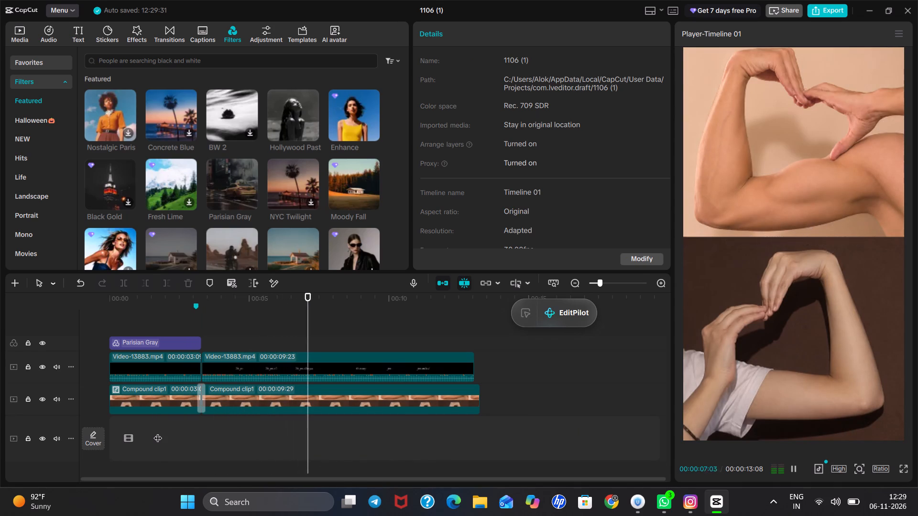
{"action": "left_click", "coordinate": [158, 432]}
{"action": "left_click_drag", "start_coordinate": [158, 432], "coordinate": [66, 469]}
{"action": "left_click", "coordinate": [793, 472]}
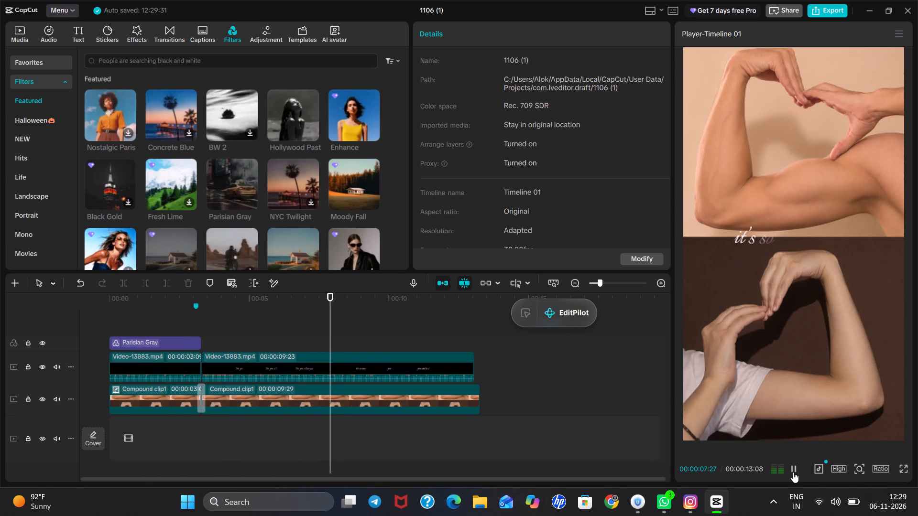
{"action": "left_click", "coordinate": [793, 472]}
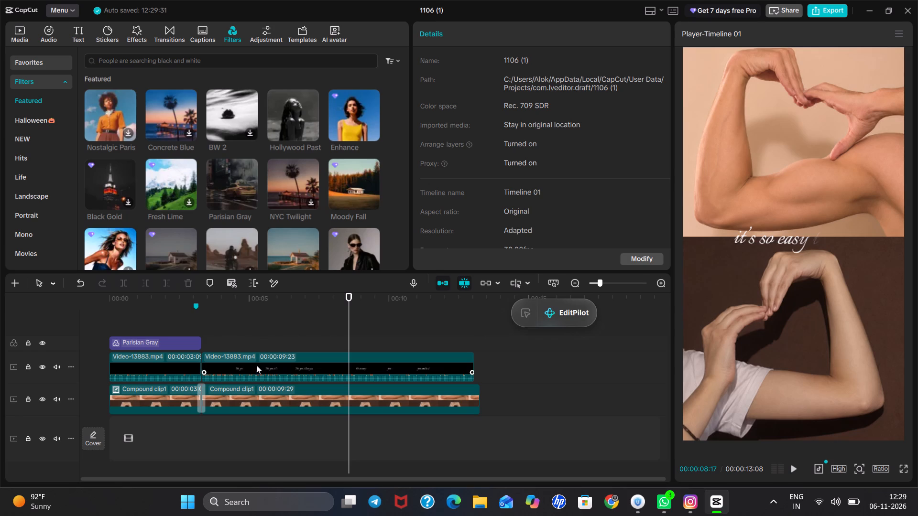
Look through the Trending entrance animations for the second compound clip.
{"action": "left_click", "coordinate": [254, 391]}
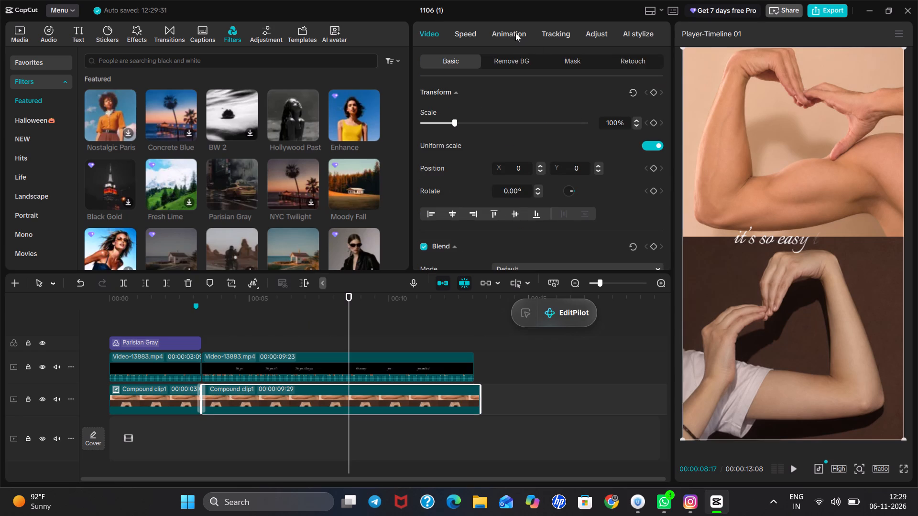
{"action": "left_click", "coordinate": [515, 33]}
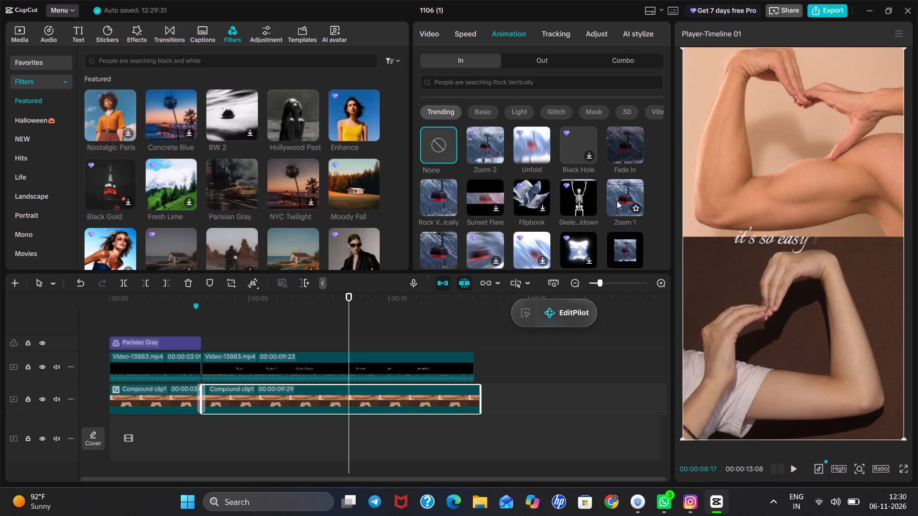
{"action": "scroll", "coordinate": [534, 241], "scroll_direction": "down", "scroll_amount": 1}
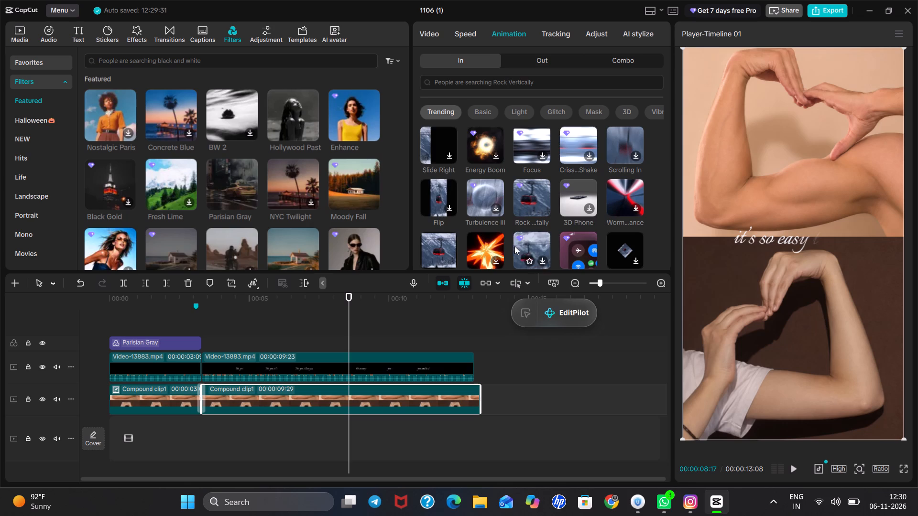
{"action": "scroll", "coordinate": [515, 247], "scroll_direction": "down", "scroll_amount": 1}
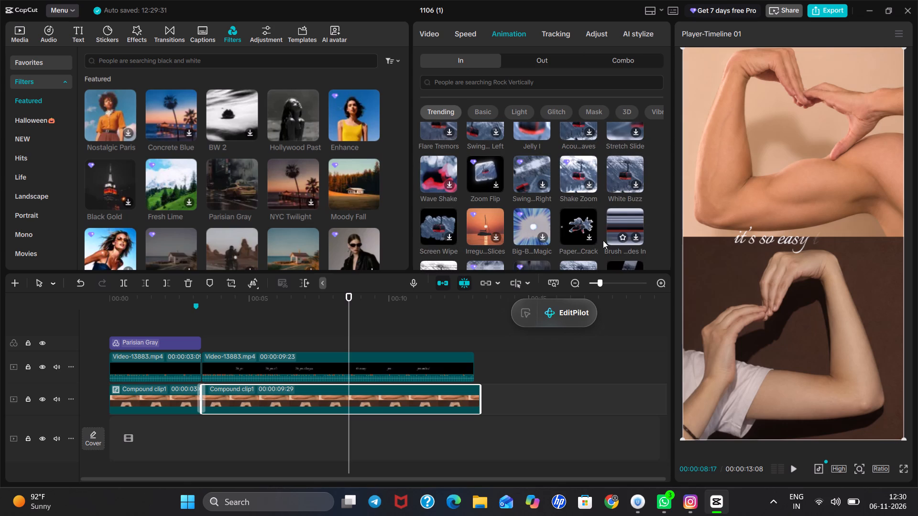
{"action": "scroll", "coordinate": [517, 226], "scroll_direction": "down", "scroll_amount": 2}
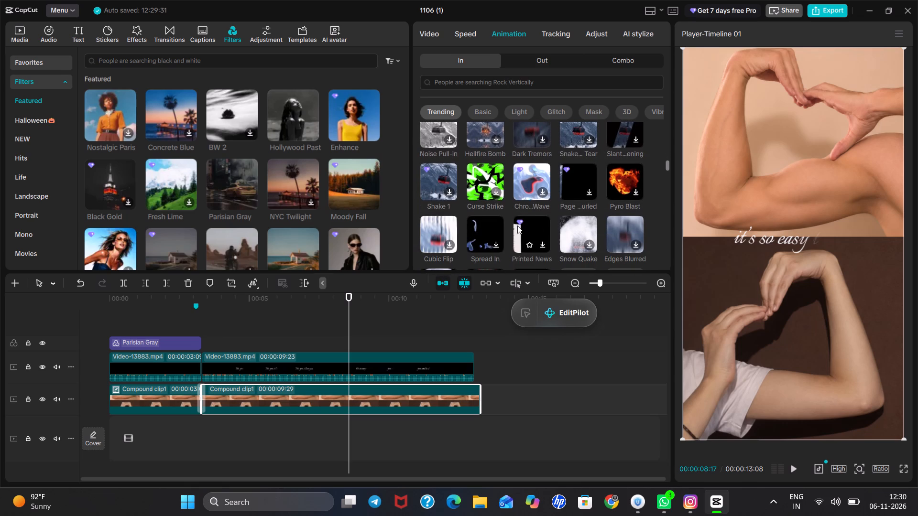
{"action": "scroll", "coordinate": [487, 178], "scroll_direction": "down", "scroll_amount": 1}
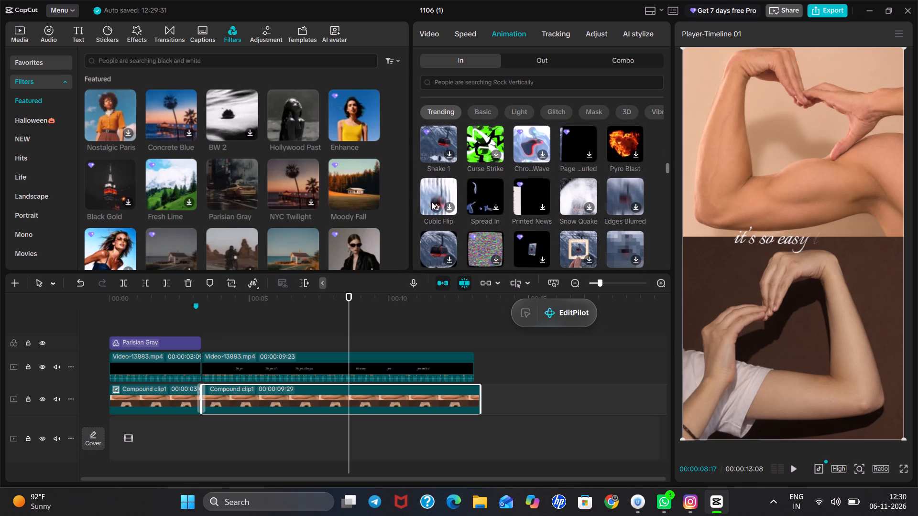
{"action": "scroll", "coordinate": [557, 203], "scroll_direction": "down", "scroll_amount": 1}
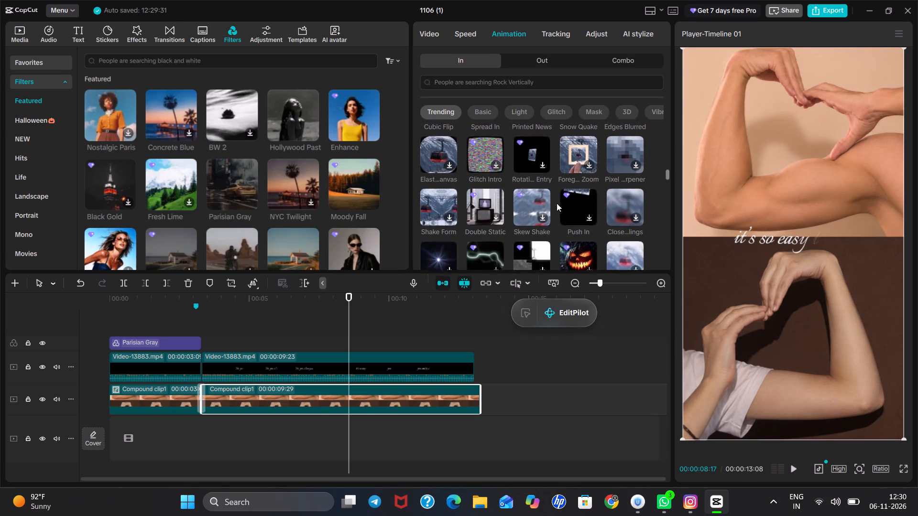
{"action": "scroll", "coordinate": [557, 203], "scroll_direction": "down", "scroll_amount": 2}
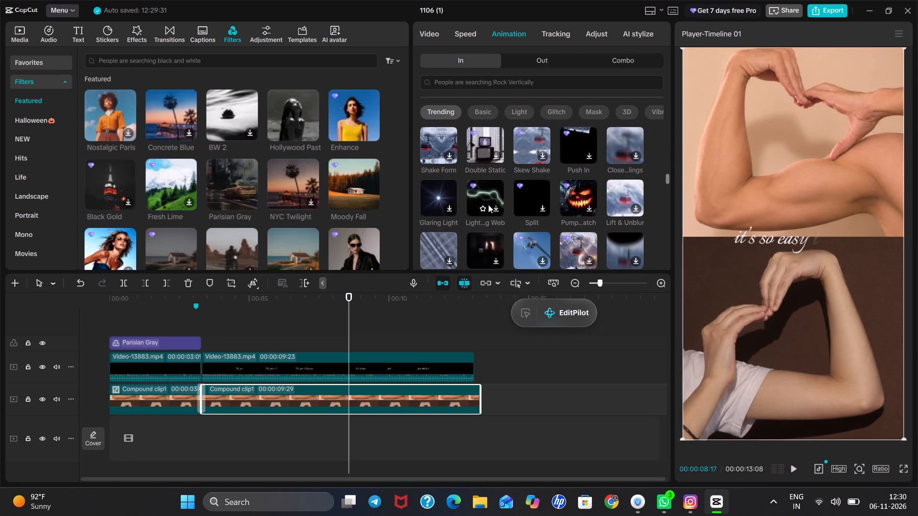
{"action": "scroll", "coordinate": [488, 204], "scroll_direction": "down", "scroll_amount": 1}
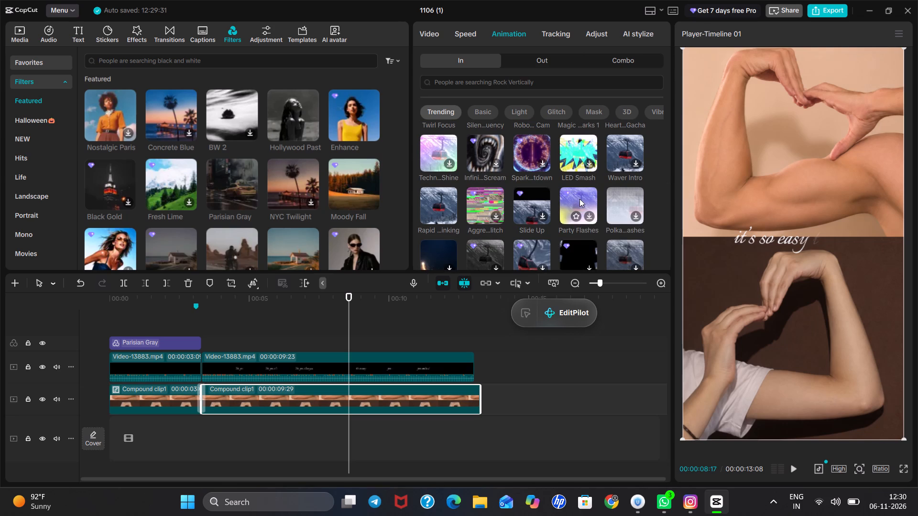
{"action": "scroll", "coordinate": [444, 203], "scroll_direction": "down", "scroll_amount": 1}
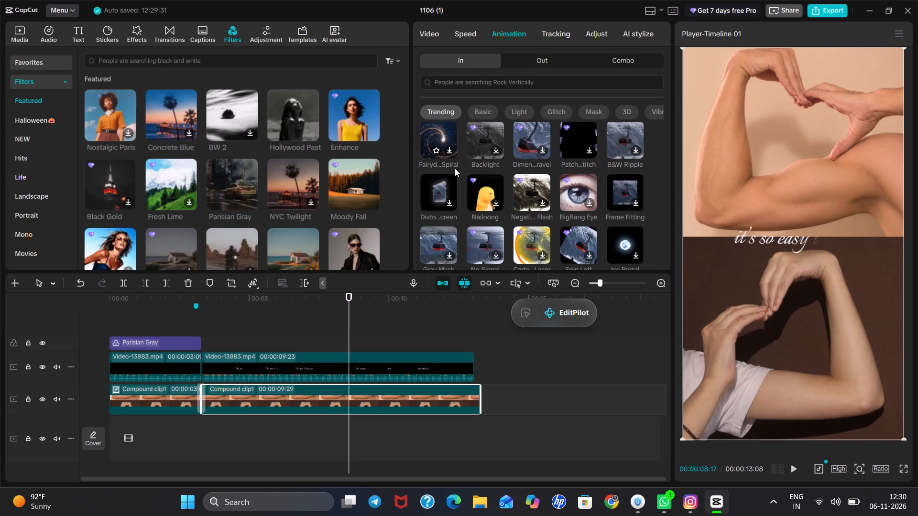
{"action": "scroll", "coordinate": [531, 200], "scroll_direction": "down", "scroll_amount": 1}
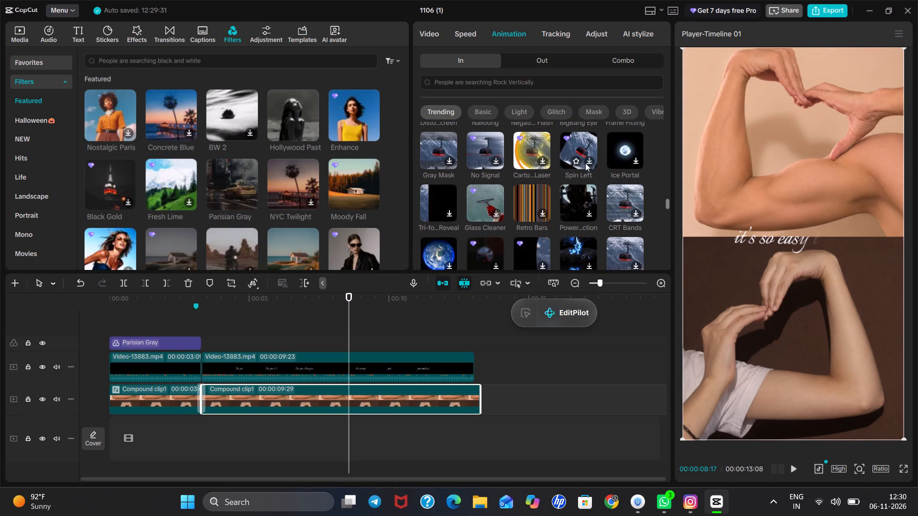
{"action": "scroll", "coordinate": [490, 203], "scroll_direction": "down", "scroll_amount": 1}
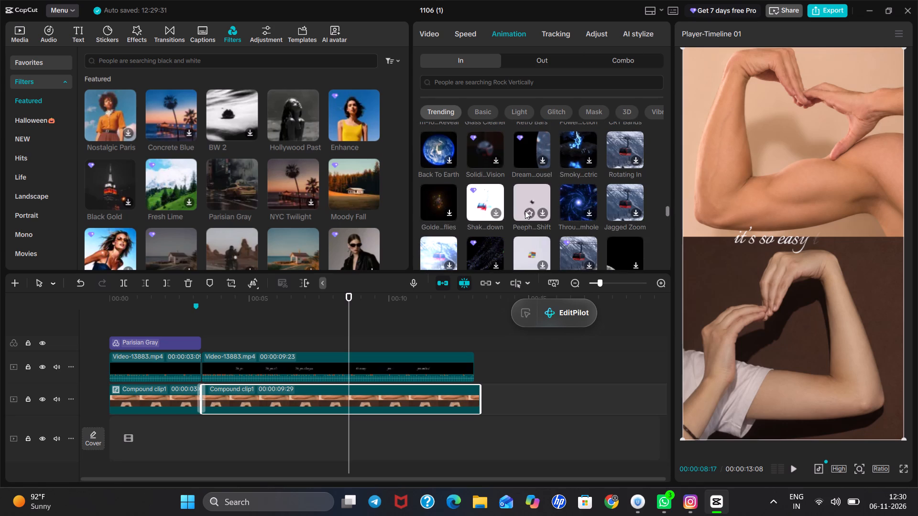
{"action": "scroll", "coordinate": [526, 211], "scroll_direction": "down", "scroll_amount": 1}
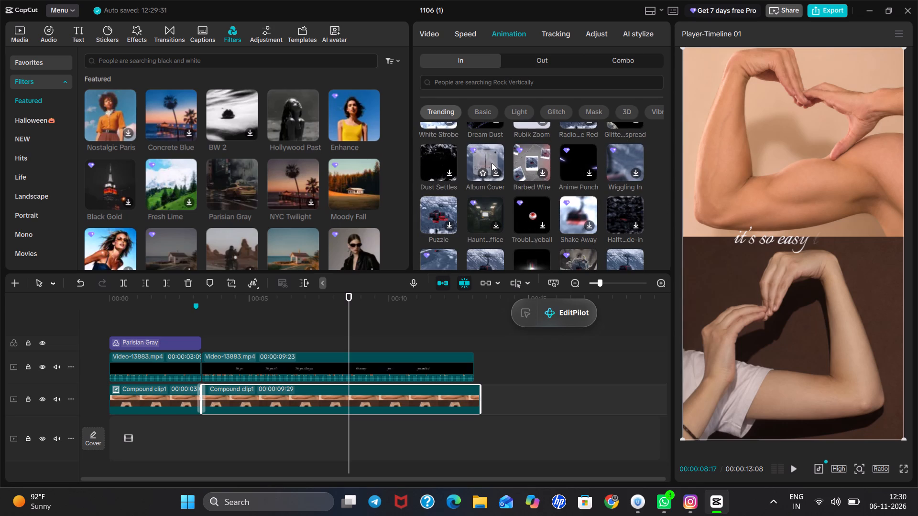
{"action": "scroll", "coordinate": [515, 178], "scroll_direction": "down", "scroll_amount": 1}
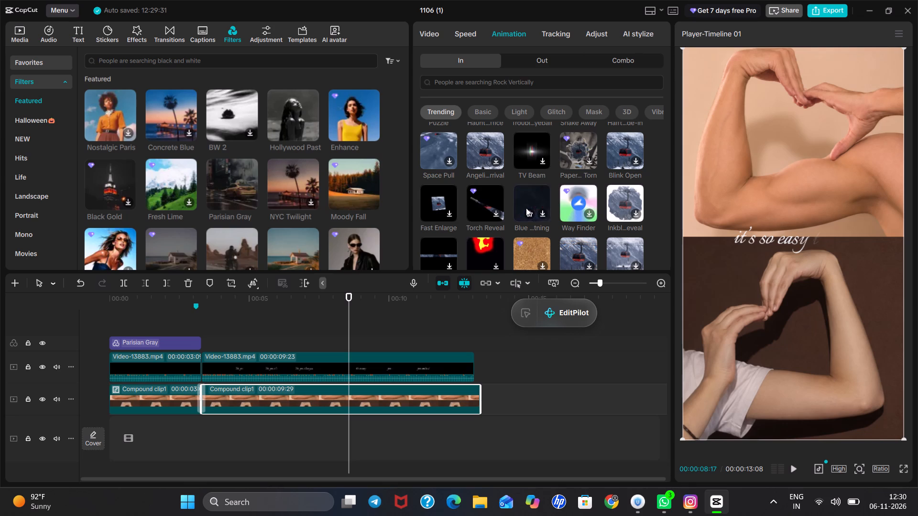
{"action": "scroll", "coordinate": [546, 202], "scroll_direction": "down", "scroll_amount": 1}
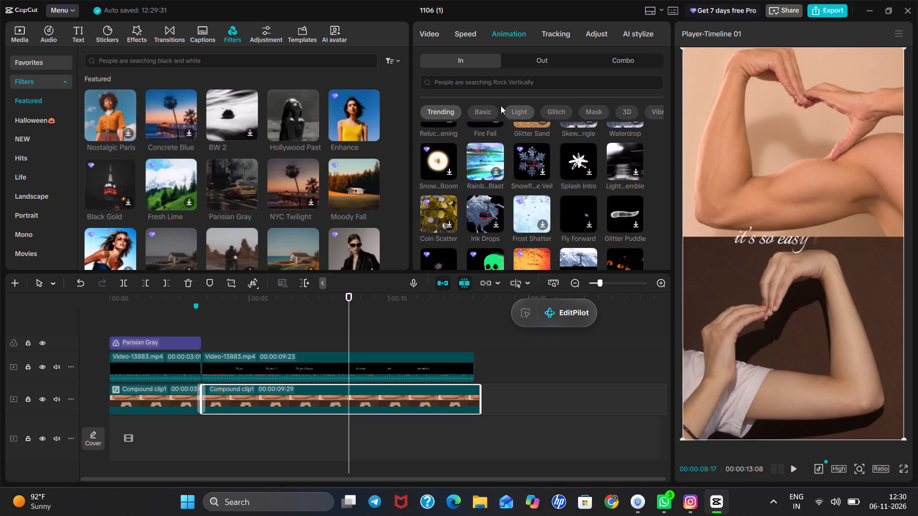
Apply the first Fade In entrance animation from the Basic category to the second compound clip.
{"action": "left_click", "coordinate": [484, 109]}
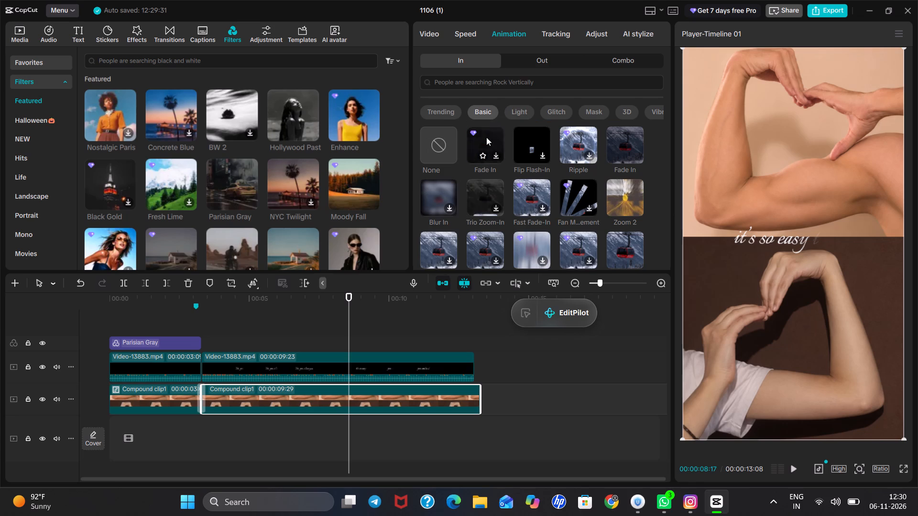
{"action": "left_click", "coordinate": [486, 137]}
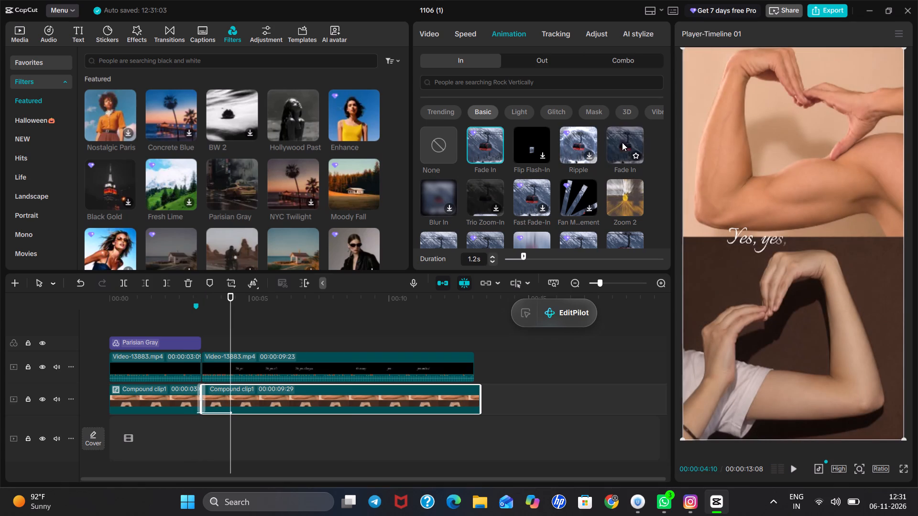
Look further through the Basic entrance animations for the second compound clip.
{"action": "scroll", "coordinate": [567, 214], "scroll_direction": "down", "scroll_amount": 1}
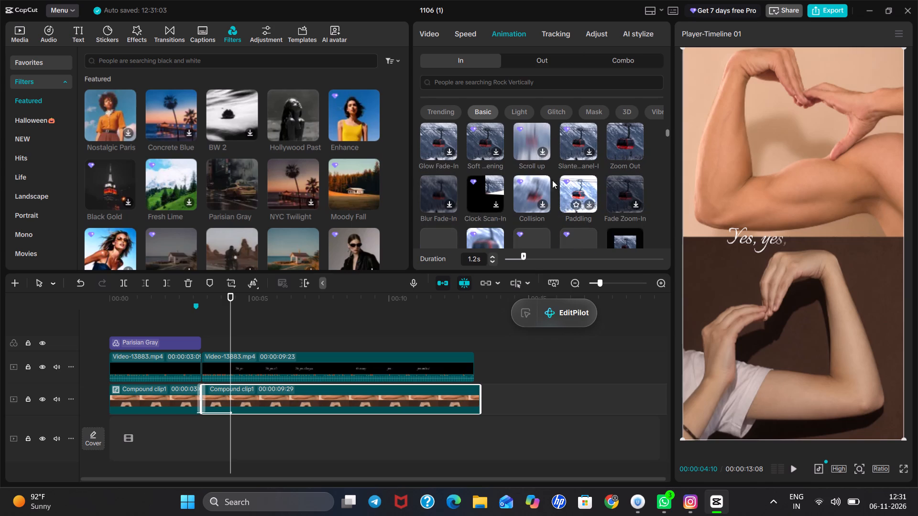
{"action": "scroll", "coordinate": [511, 186], "scroll_direction": "down", "scroll_amount": 1}
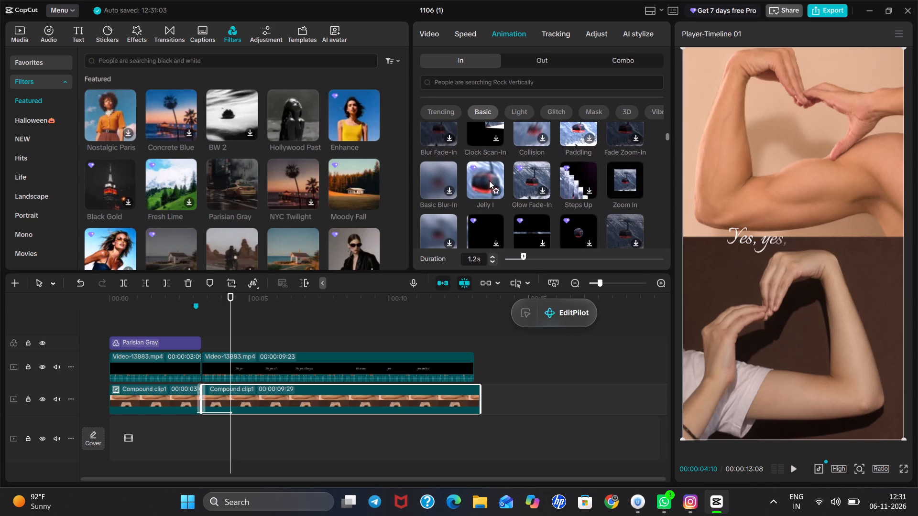
{"action": "scroll", "coordinate": [464, 206], "scroll_direction": "down", "scroll_amount": 1}
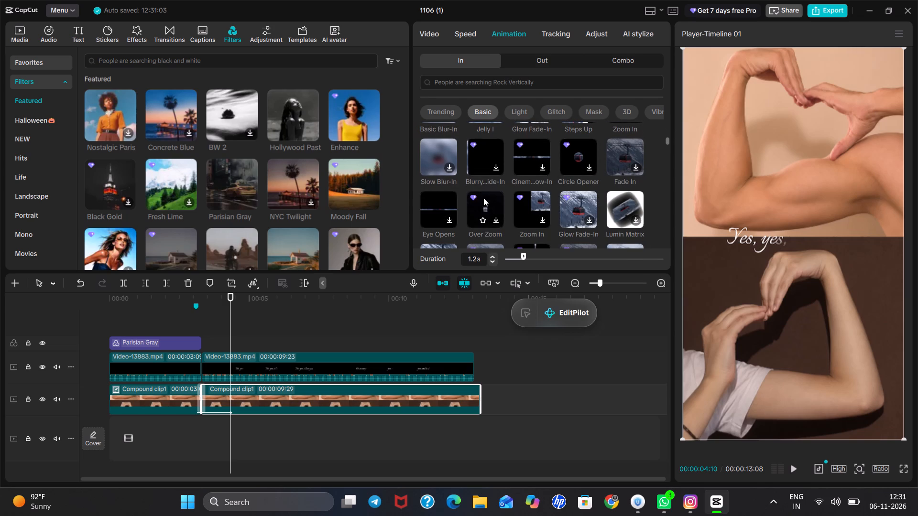
{"action": "scroll", "coordinate": [529, 212], "scroll_direction": "down", "scroll_amount": 1}
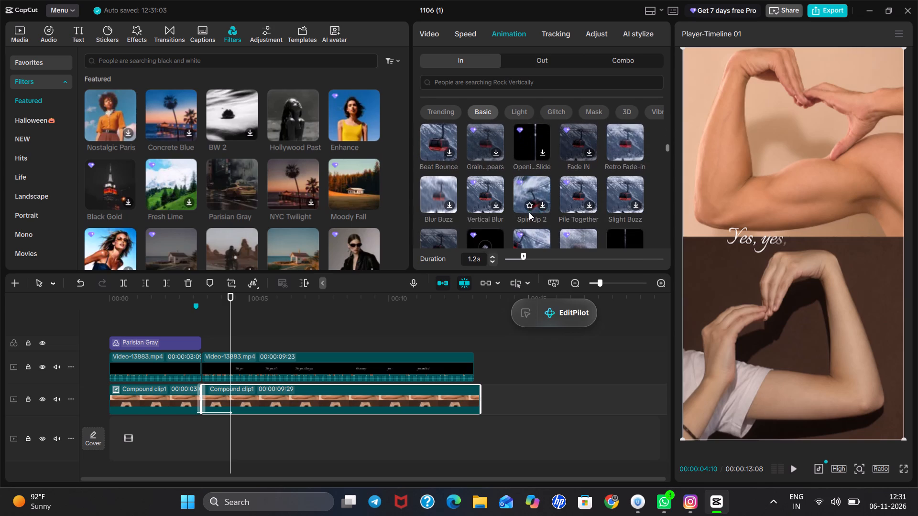
{"action": "scroll", "coordinate": [529, 212], "scroll_direction": "down", "scroll_amount": 1}
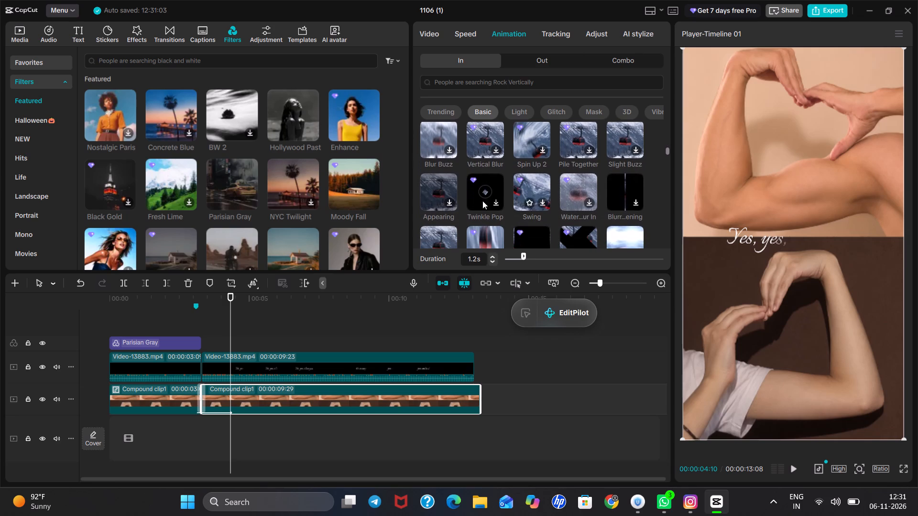
{"action": "scroll", "coordinate": [435, 195], "scroll_direction": "down", "scroll_amount": 1}
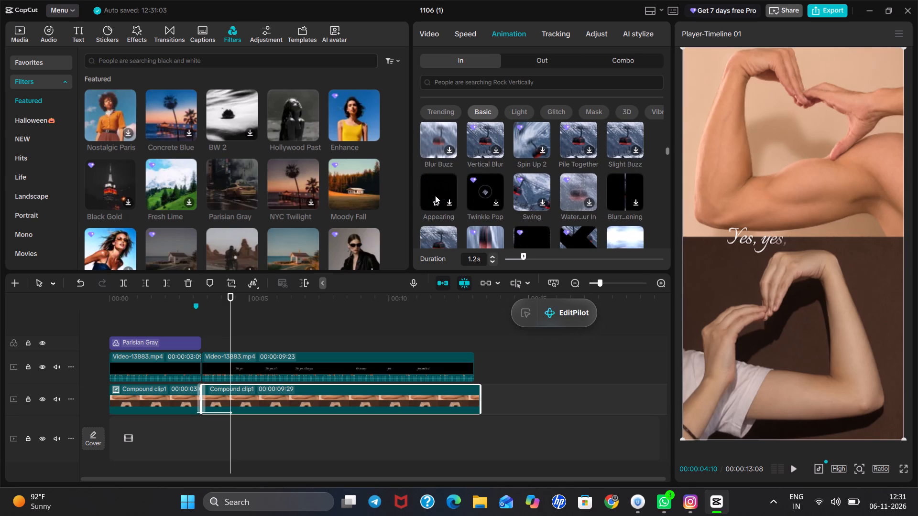
{"action": "scroll", "coordinate": [446, 217], "scroll_direction": "down", "scroll_amount": 1}
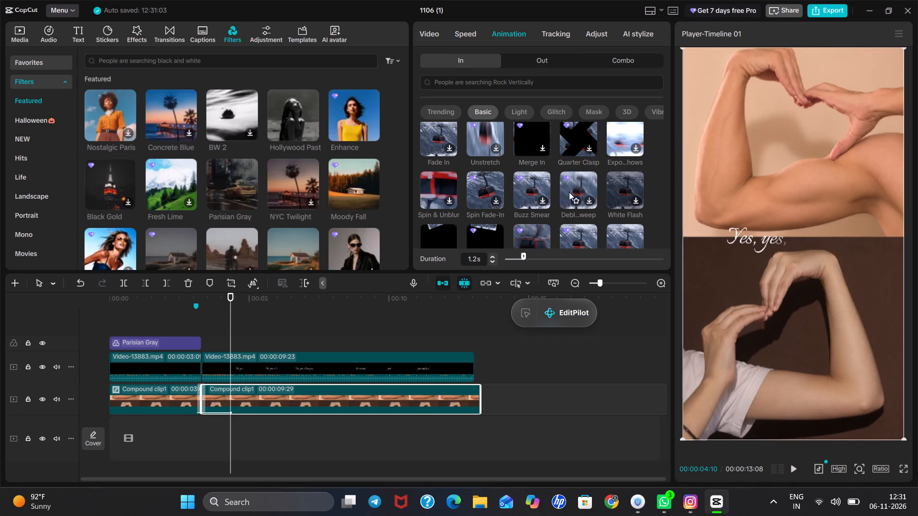
Browse the 3D, Vibration, Mask and Trending entrance animation categories for the second compound clip.
{"action": "scroll", "coordinate": [585, 111], "scroll_direction": "left", "scroll_amount": 1}
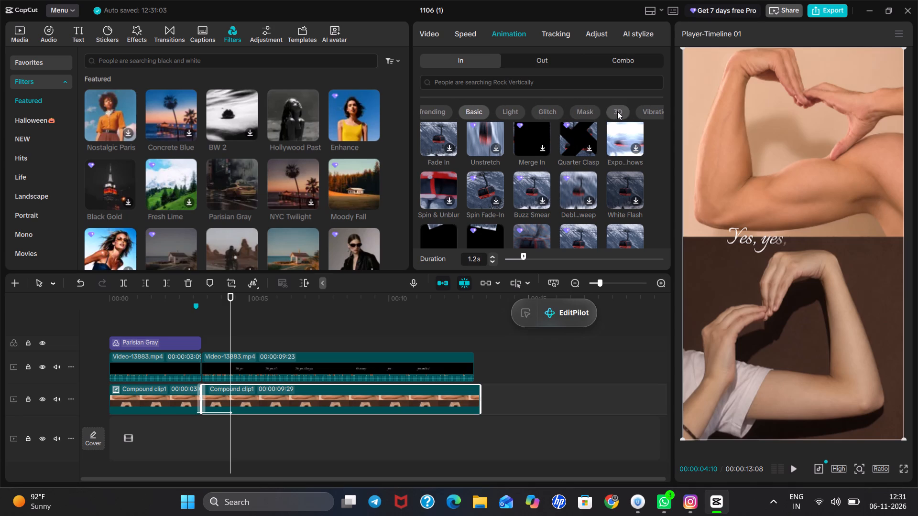
{"action": "left_click", "coordinate": [617, 111]}
{"action": "scroll", "coordinate": [605, 112], "scroll_direction": "left", "scroll_amount": 1}
{"action": "left_click", "coordinate": [648, 112]}
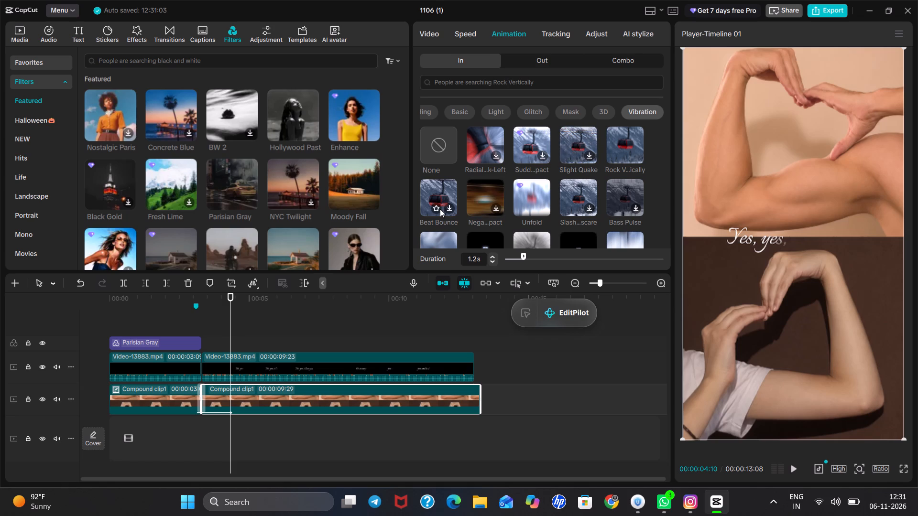
{"action": "scroll", "coordinate": [443, 215], "scroll_direction": "down", "scroll_amount": 1}
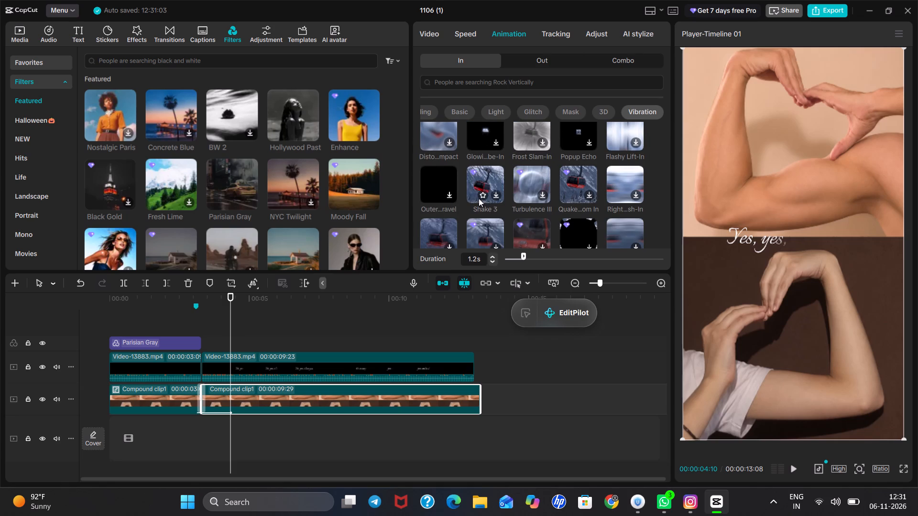
{"action": "scroll", "coordinate": [532, 182], "scroll_direction": "down", "scroll_amount": 1}
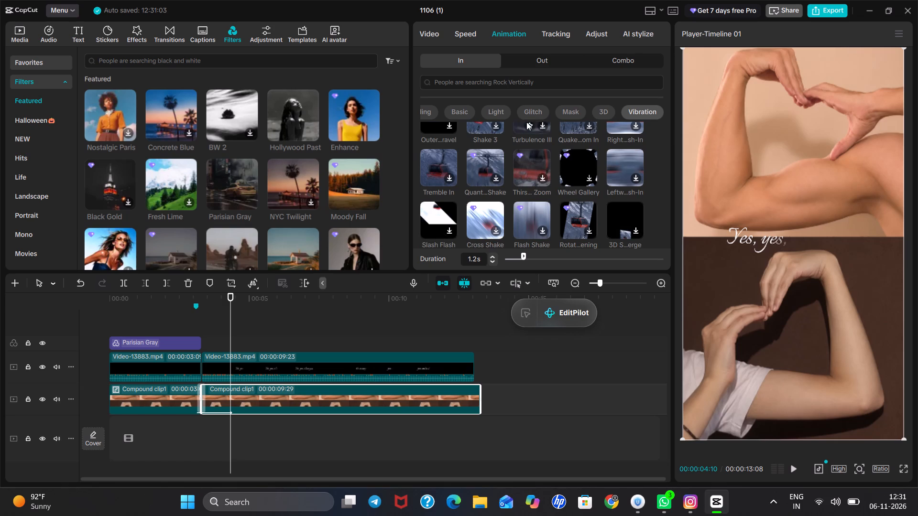
{"action": "left_click", "coordinate": [577, 109]}
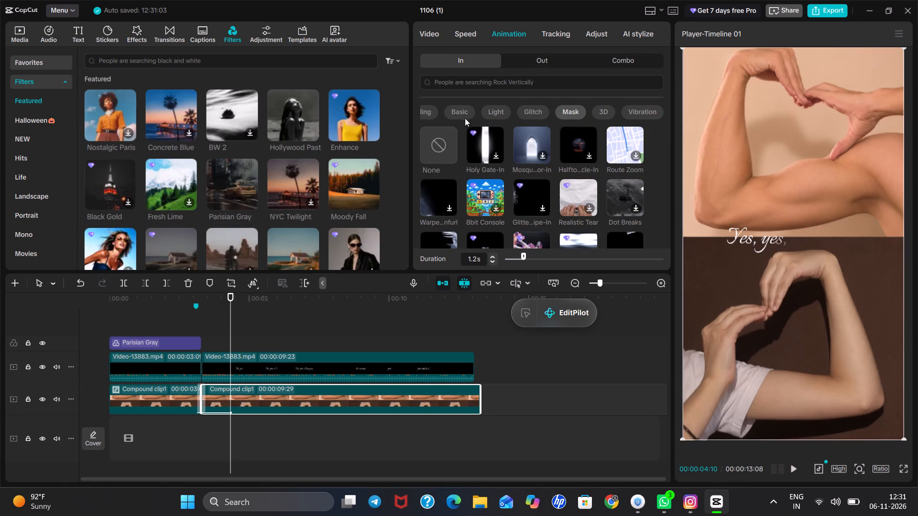
{"action": "scroll", "coordinate": [453, 112], "scroll_direction": "right", "scroll_amount": 2}
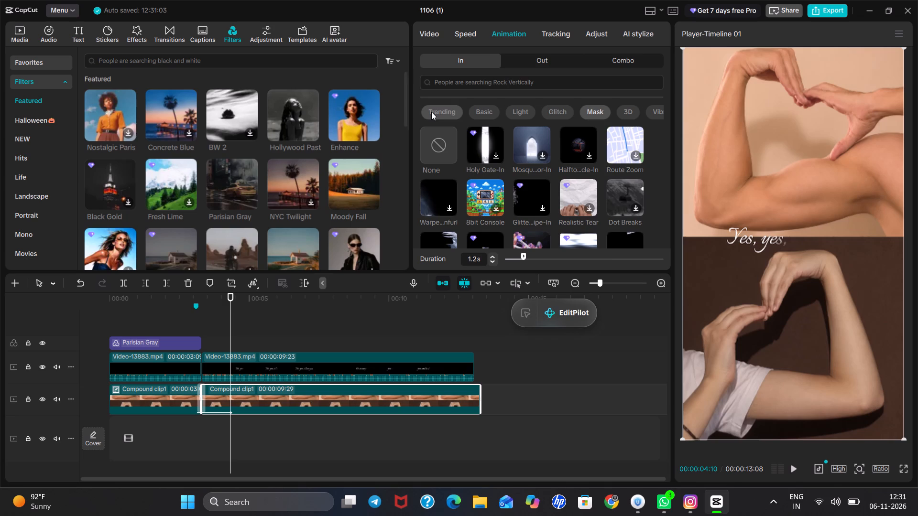
{"action": "left_click", "coordinate": [431, 112]}
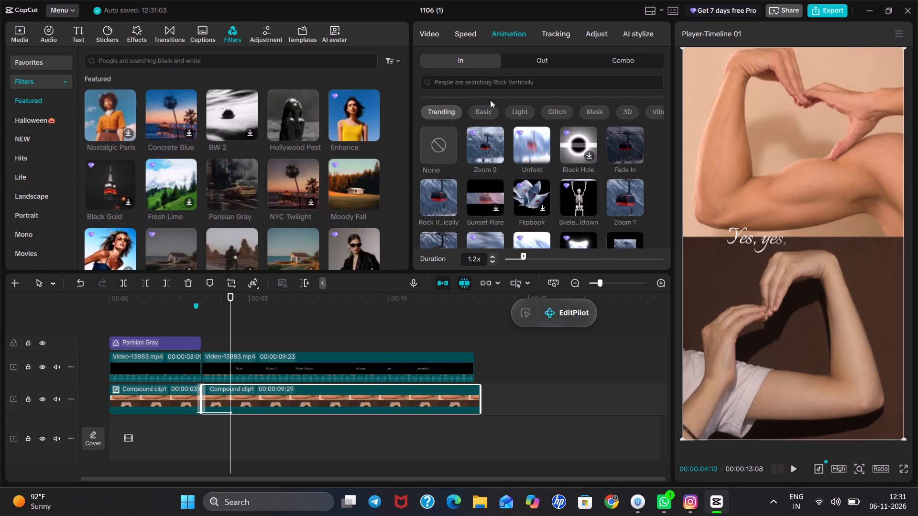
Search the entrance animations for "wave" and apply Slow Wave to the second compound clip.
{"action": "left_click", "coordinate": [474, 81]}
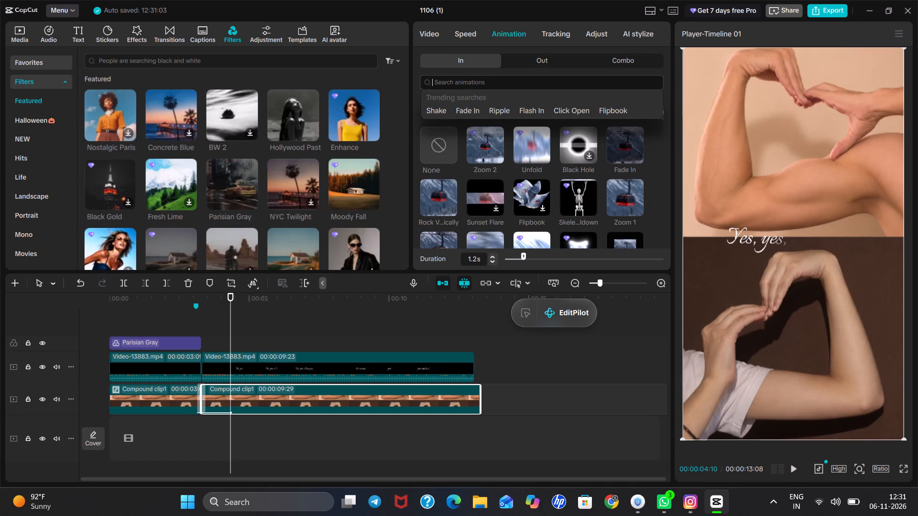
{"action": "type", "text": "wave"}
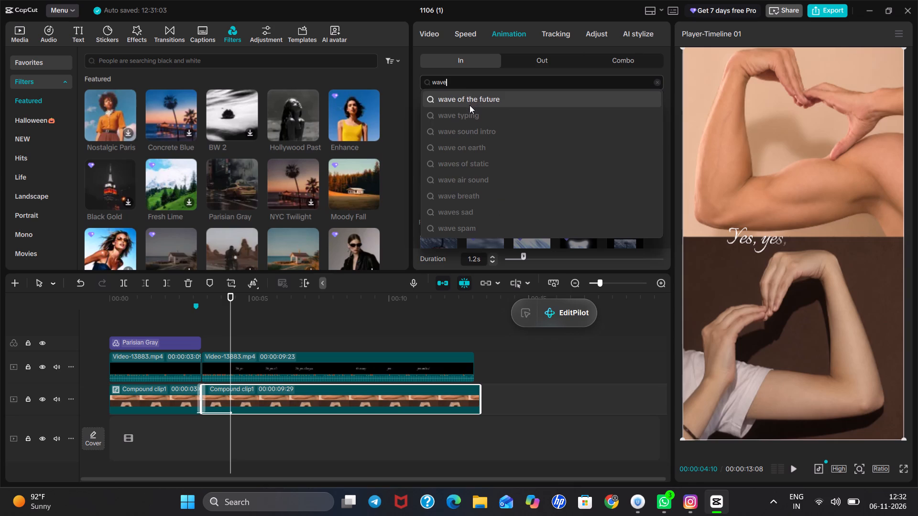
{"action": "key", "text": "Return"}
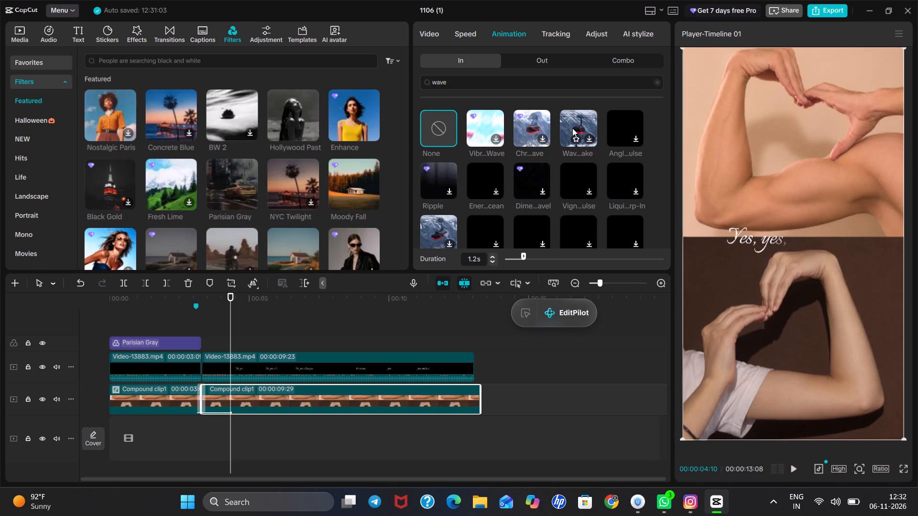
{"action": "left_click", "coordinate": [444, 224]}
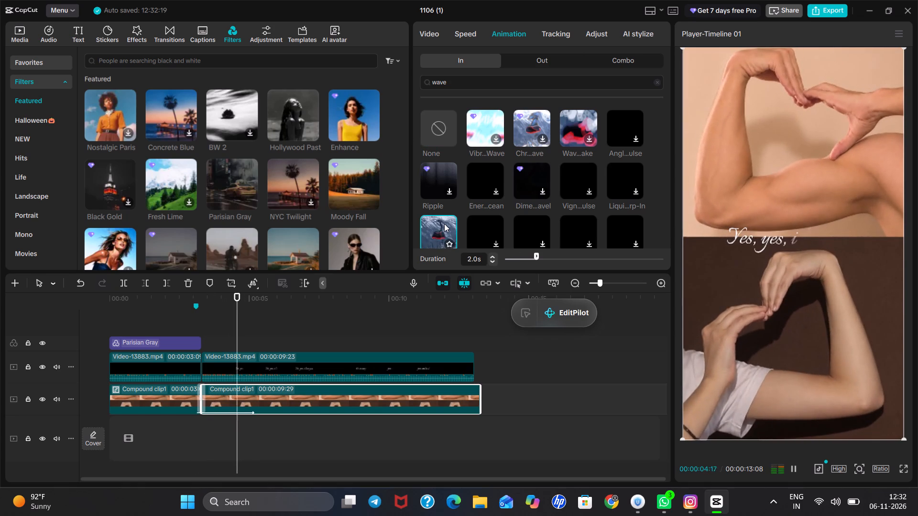
Apply the Mag…ave entrance animation from the wave results to the second compound clip and preview it.
{"action": "scroll", "coordinate": [440, 191], "scroll_direction": "down", "scroll_amount": 1}
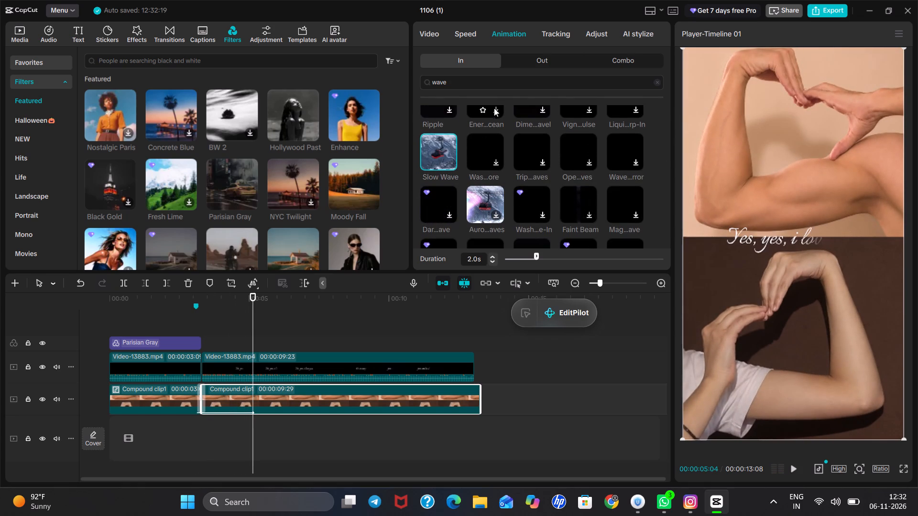
{"action": "scroll", "coordinate": [517, 156], "scroll_direction": "down", "scroll_amount": 1}
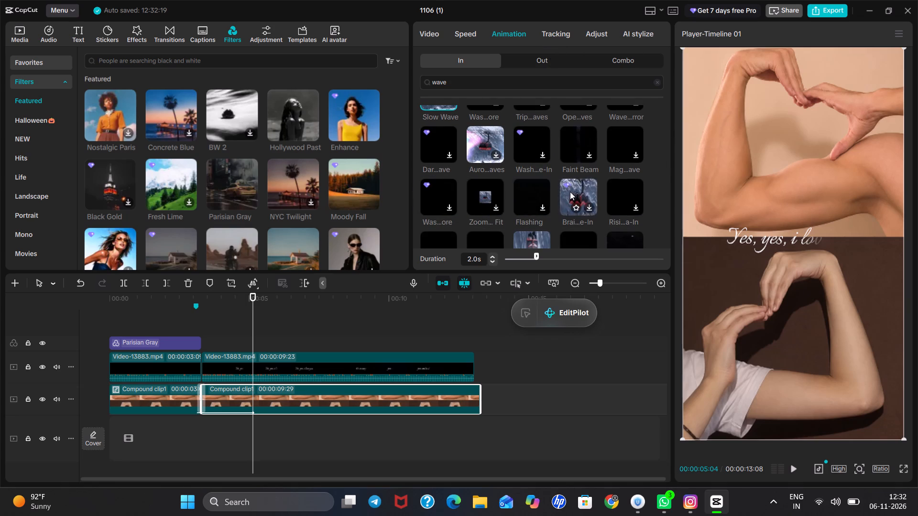
{"action": "left_click", "coordinate": [614, 150]}
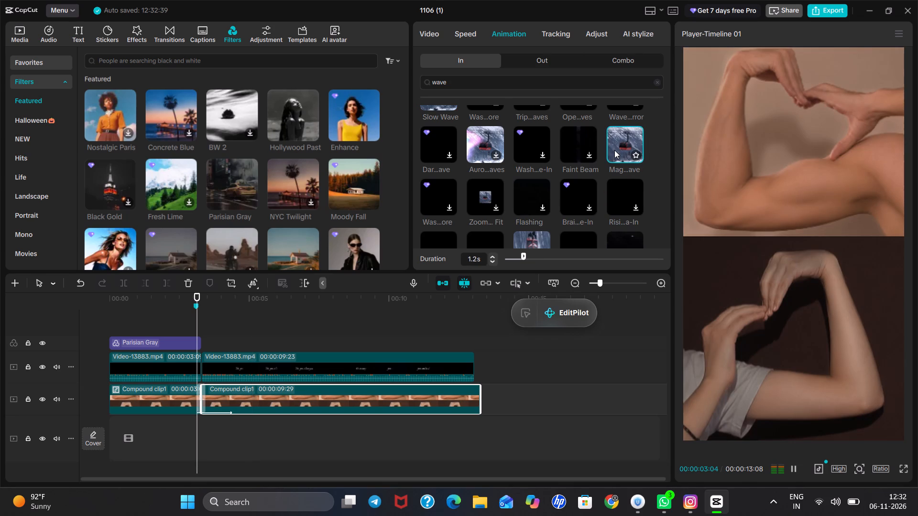
{"action": "left_click", "coordinate": [620, 139]}
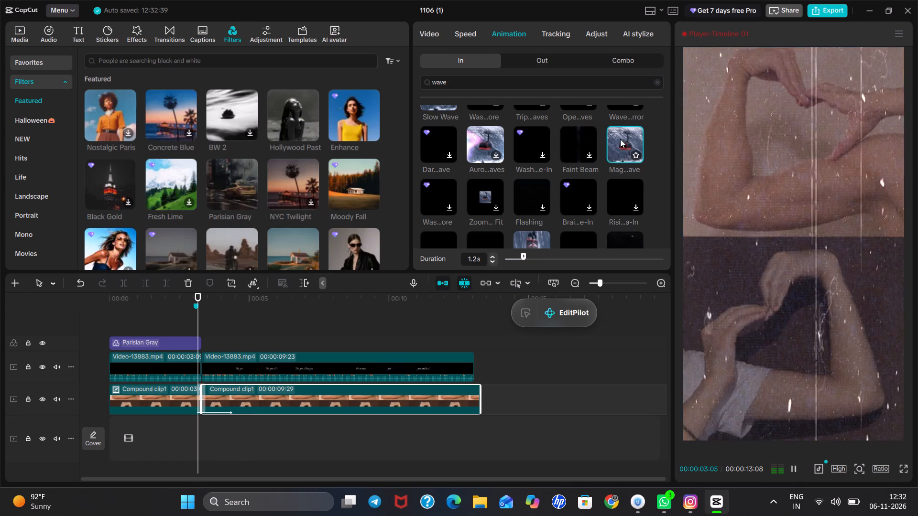
Search the Combo animations for "wave" and apply the Hig…ave animation to the second compound clip.
{"action": "scroll", "coordinate": [561, 160], "scroll_direction": "down", "scroll_amount": 2}
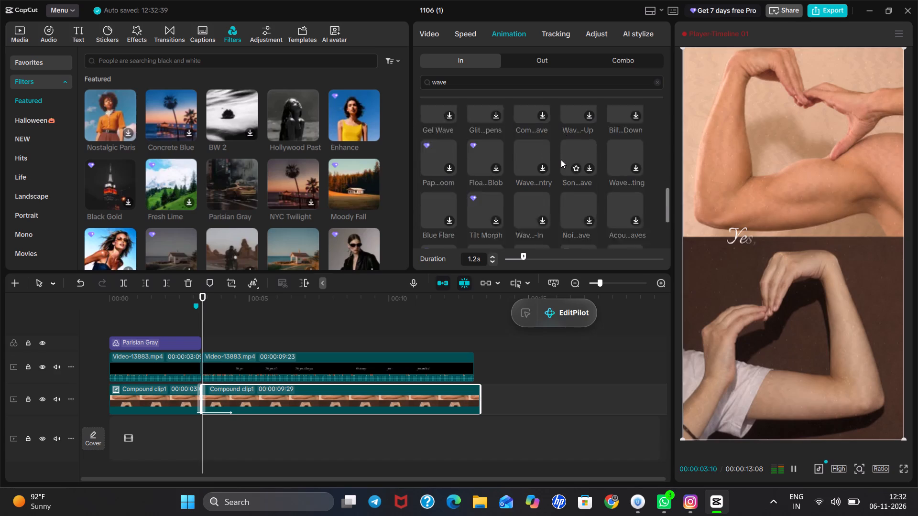
{"action": "scroll", "coordinate": [561, 160], "scroll_direction": "down", "scroll_amount": 1}
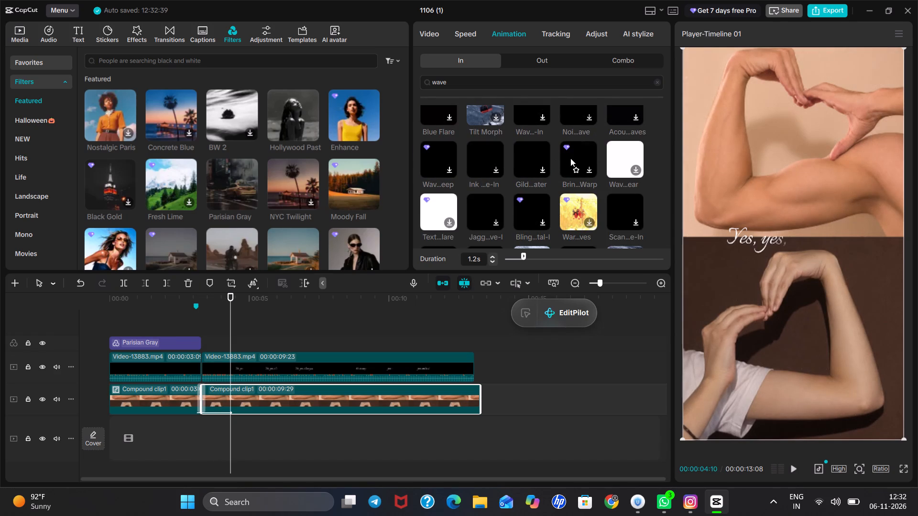
{"action": "left_click", "coordinate": [609, 54]}
{"action": "left_click", "coordinate": [536, 80]}
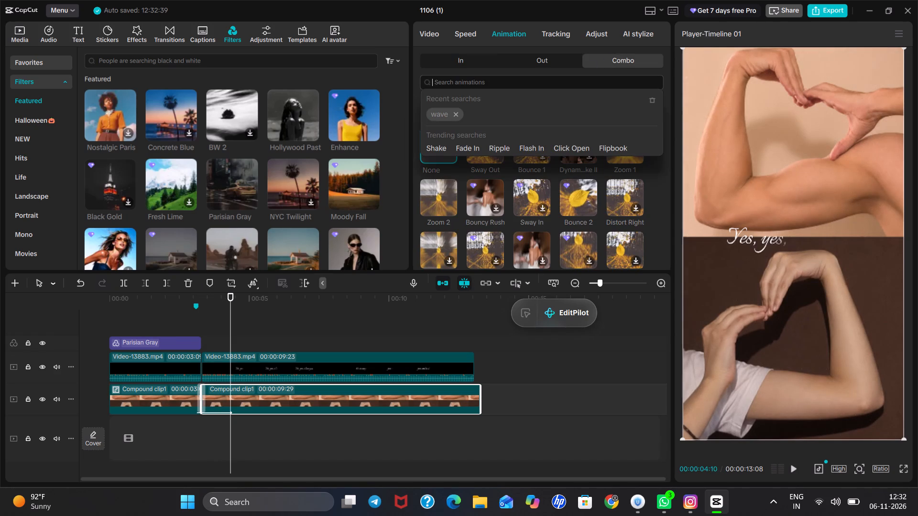
{"action": "left_click", "coordinate": [442, 118]}
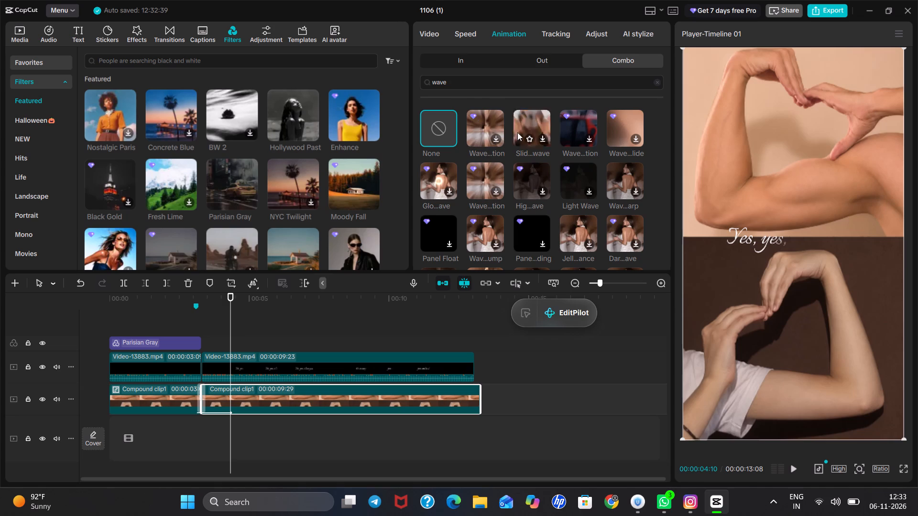
Apply the Hig…ave Combo animation from the wave results to the second compound clip and preview it.
{"action": "left_click", "coordinate": [527, 187]}
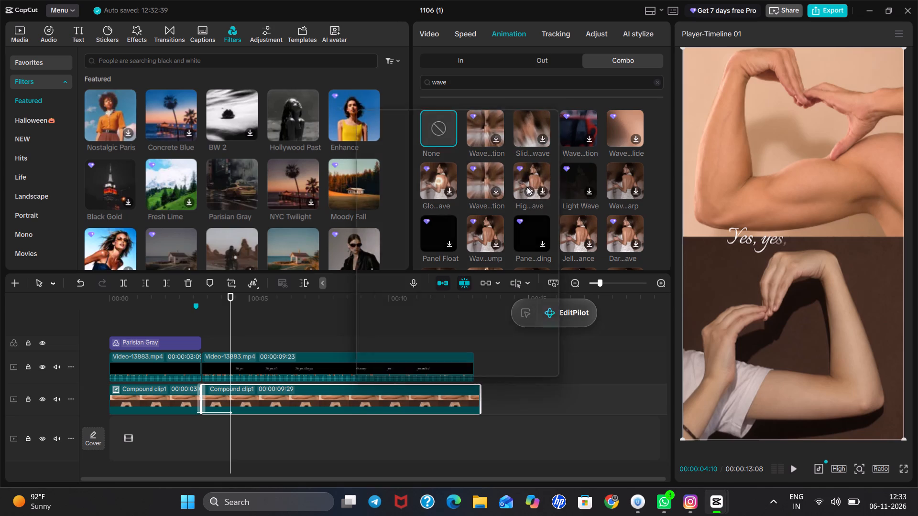
{"action": "left_click", "coordinate": [555, 116]}
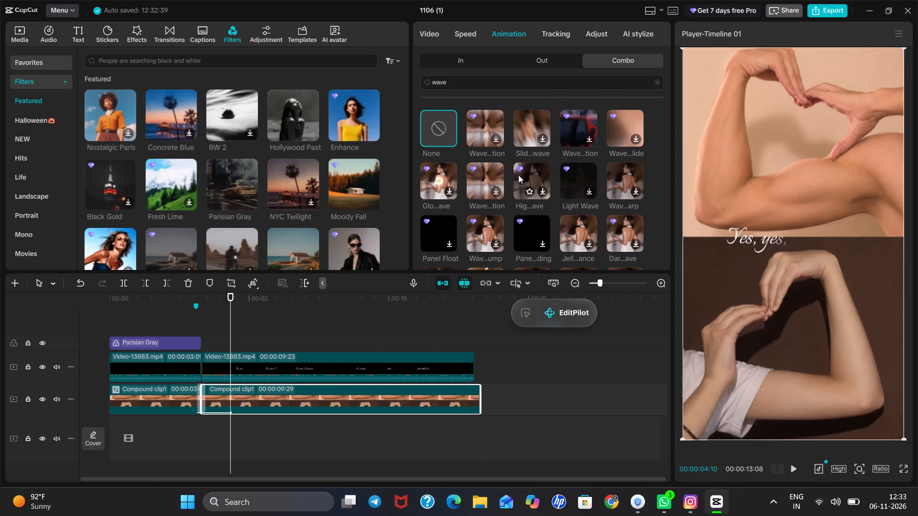
{"action": "left_click", "coordinate": [521, 182]}
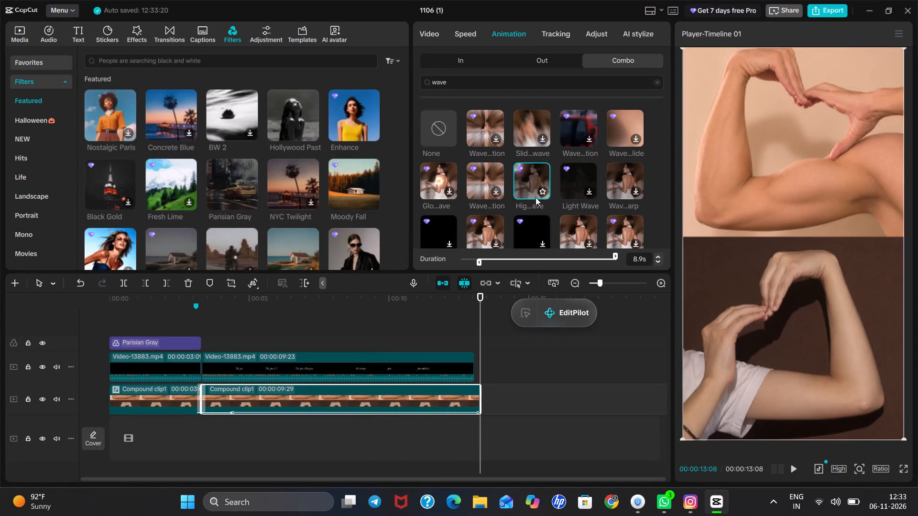
Trim the end of the second compound clip to 00:00:09:23 so it lines up with the end of the text video.
{"action": "left_click_drag", "start_coordinate": [480, 393], "coordinate": [474, 393]}
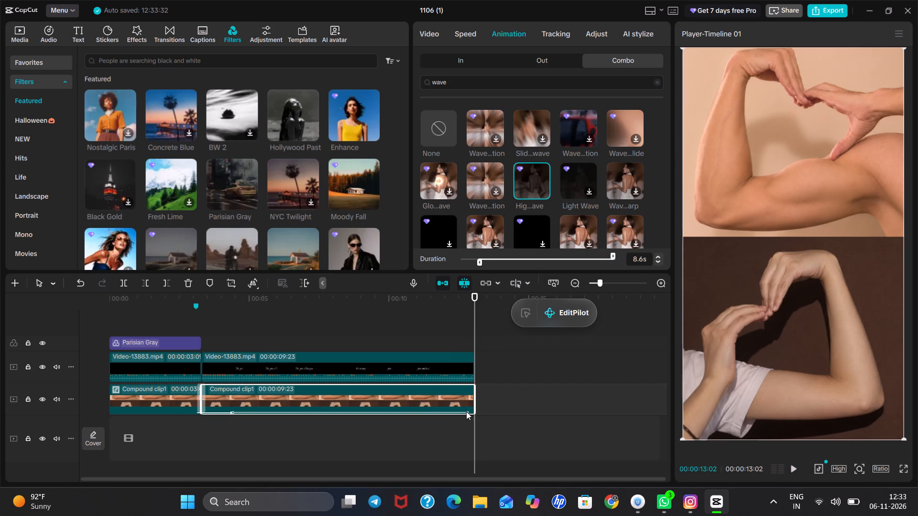
{"action": "left_click", "coordinate": [467, 412]}
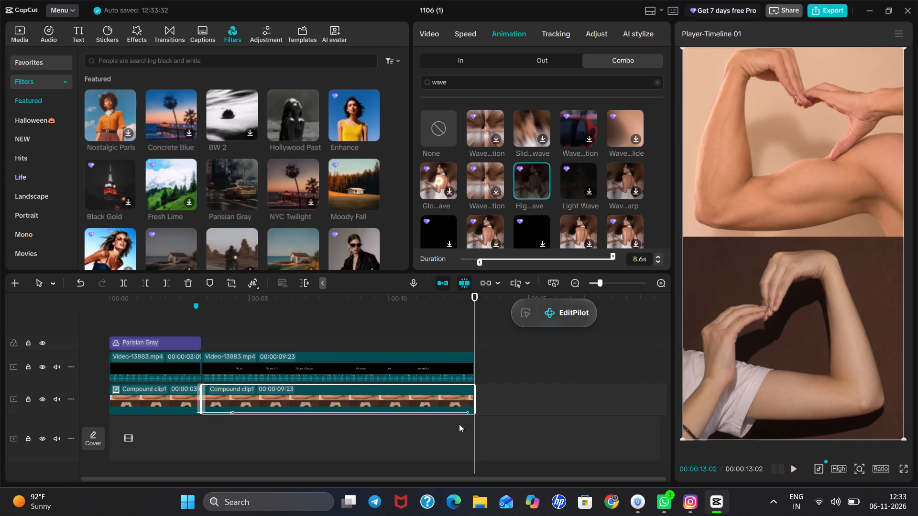
Scrub back through the timeline to the start and play the video across the transition between the compound clips.
{"action": "left_click", "coordinate": [457, 426]}
{"action": "left_click_drag", "start_coordinate": [457, 426], "coordinate": [421, 435]}
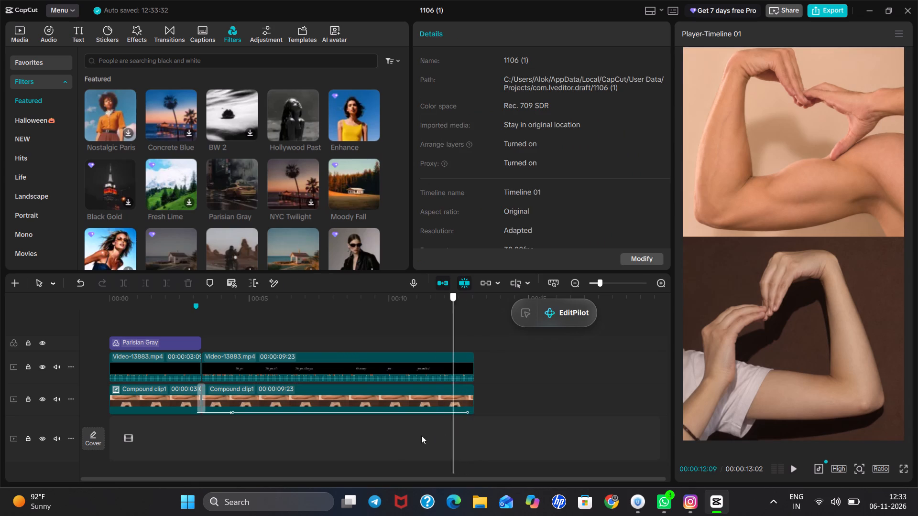
{"action": "left_click_drag", "start_coordinate": [421, 435], "coordinate": [291, 442]}
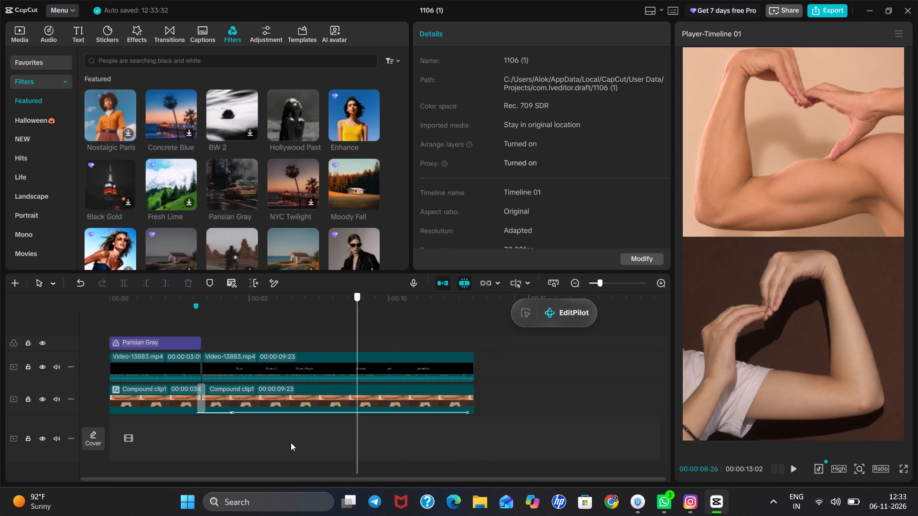
{"action": "left_click_drag", "start_coordinate": [291, 442], "coordinate": [213, 448]}
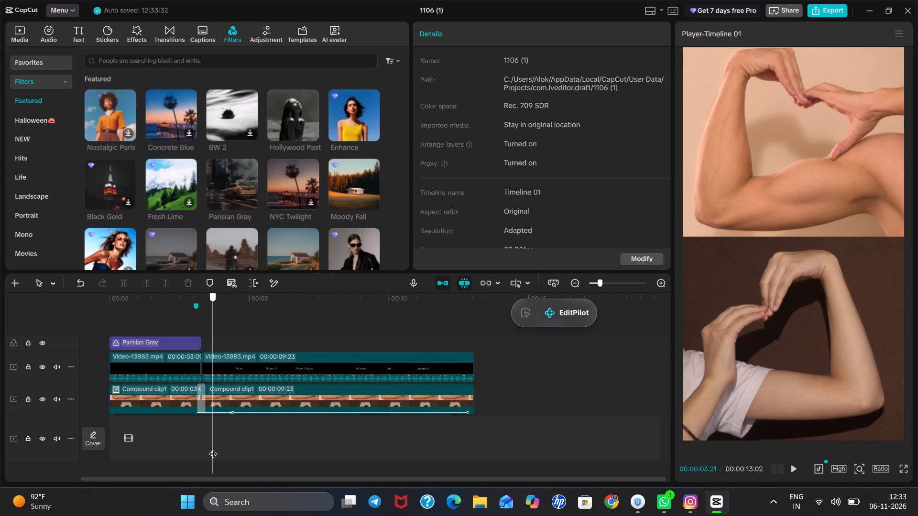
{"action": "left_click_drag", "start_coordinate": [213, 448], "coordinate": [206, 446]}
{"action": "left_click", "coordinate": [206, 446]}
{"action": "left_click_drag", "start_coordinate": [206, 446], "coordinate": [190, 449]}
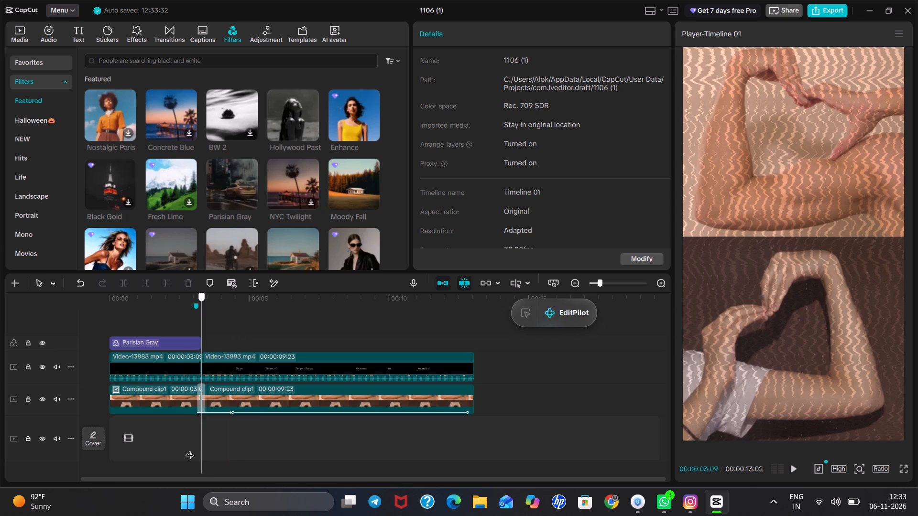
{"action": "left_click_drag", "start_coordinate": [190, 449], "coordinate": [70, 442]}
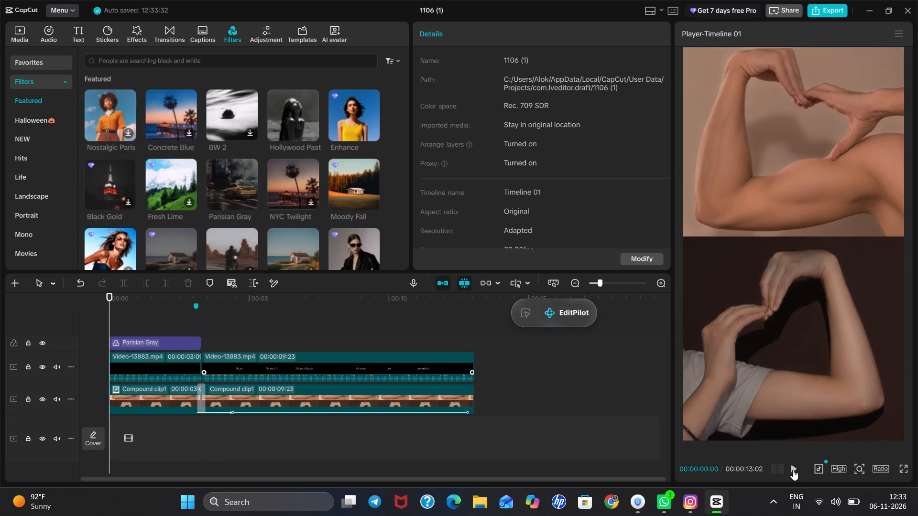
{"action": "left_click", "coordinate": [794, 471]}
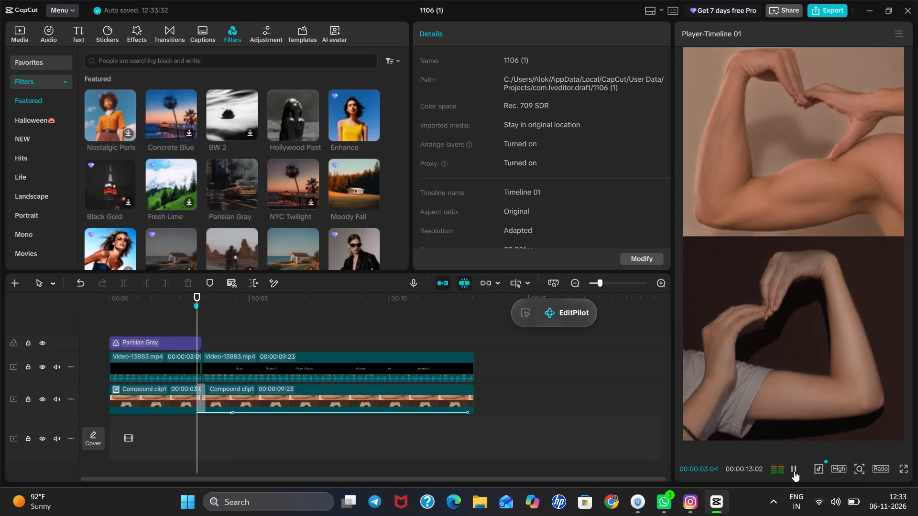
{"action": "left_click", "coordinate": [794, 471]}
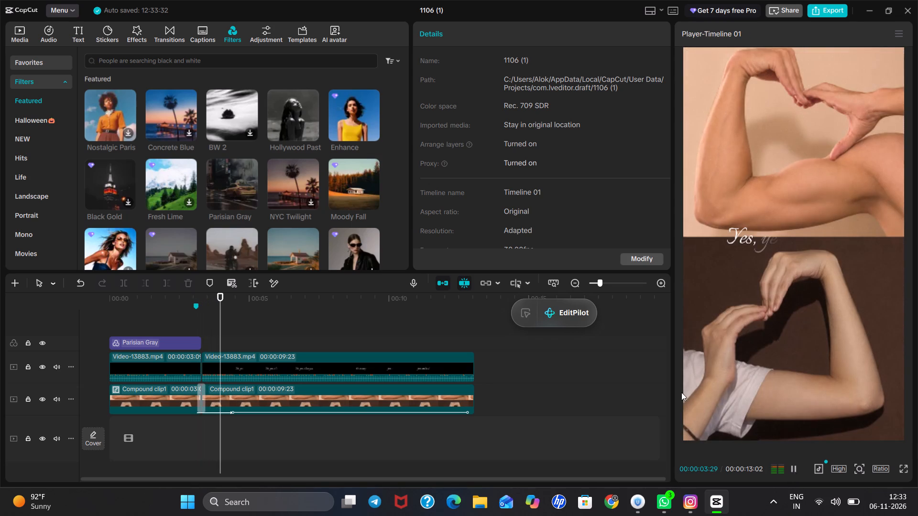
Remove both the Combo animation and the In animation from the second compound clip by setting each to None.
{"action": "left_click", "coordinate": [316, 394]}
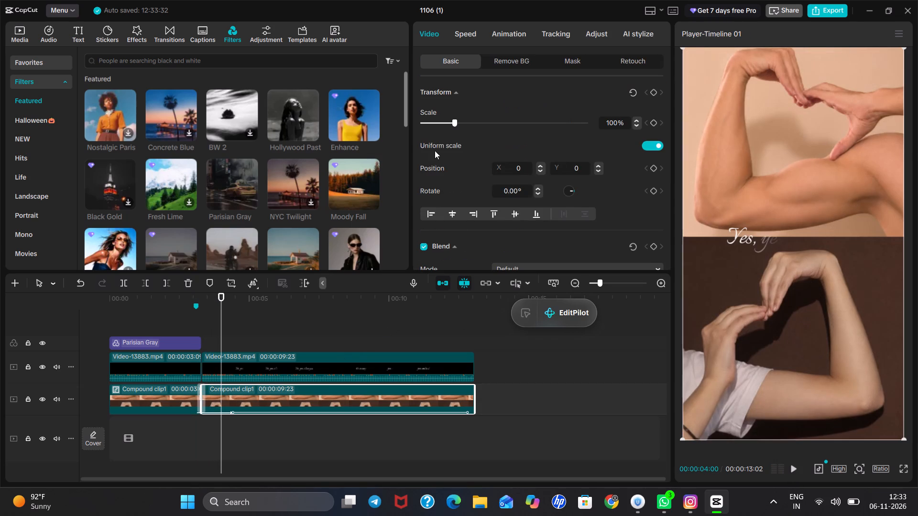
{"action": "left_click", "coordinate": [508, 34]}
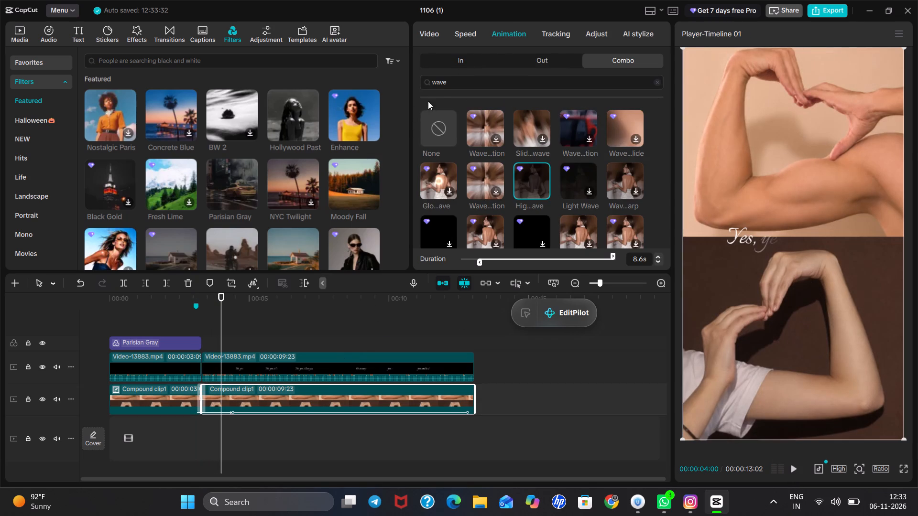
{"action": "left_click", "coordinate": [432, 136]}
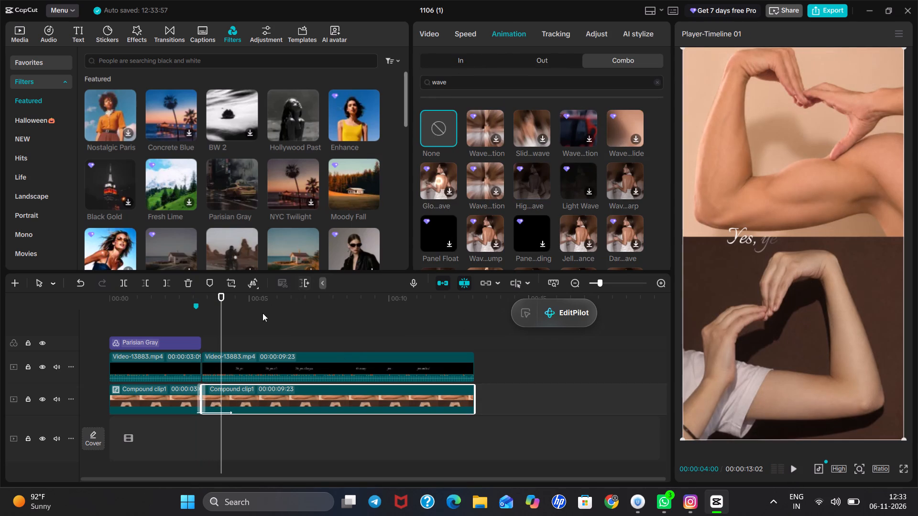
{"action": "double_click", "coordinate": [227, 350]}
{"action": "left_click", "coordinate": [224, 406]}
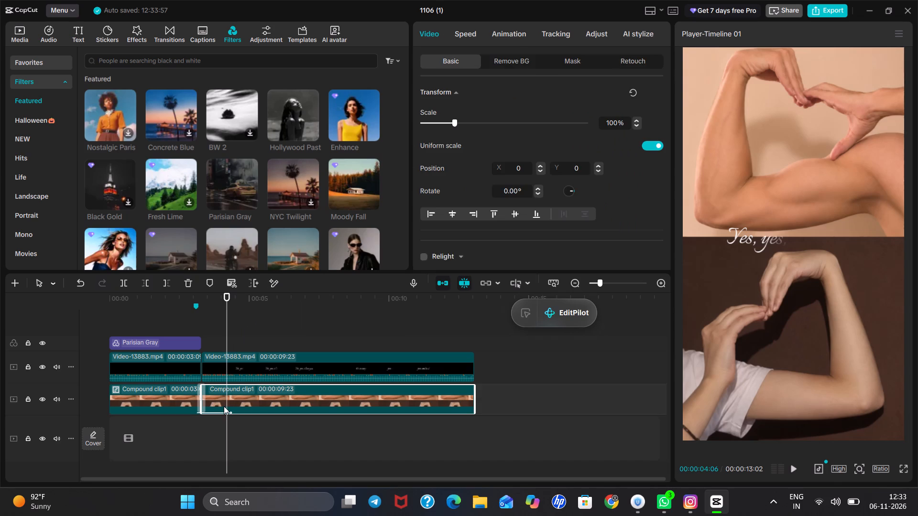
{"action": "left_click", "coordinate": [493, 37]}
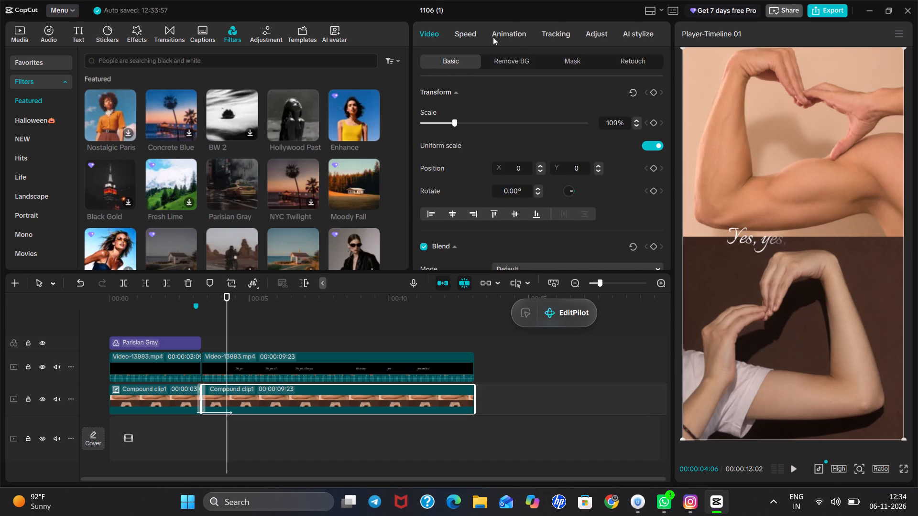
{"action": "left_click", "coordinate": [459, 63]}
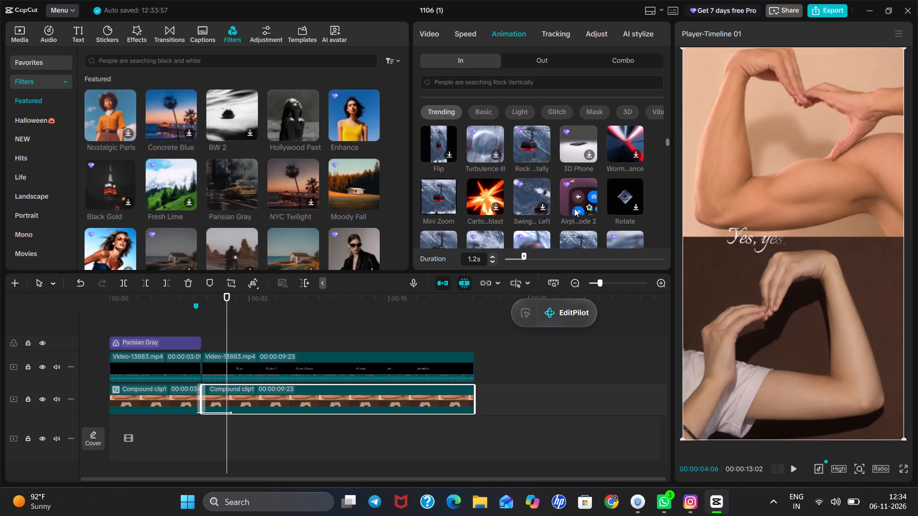
{"action": "scroll", "coordinate": [527, 180], "scroll_direction": "up", "scroll_amount": 3}
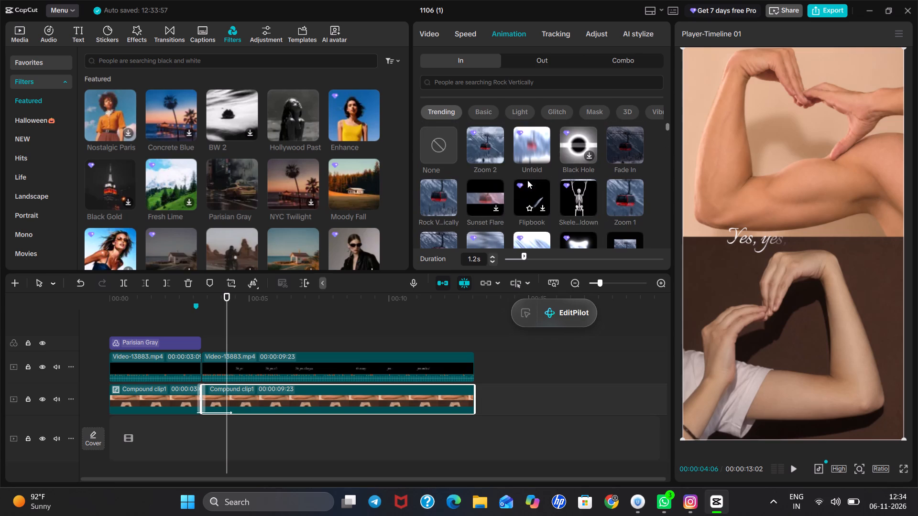
{"action": "left_click", "coordinate": [441, 135]}
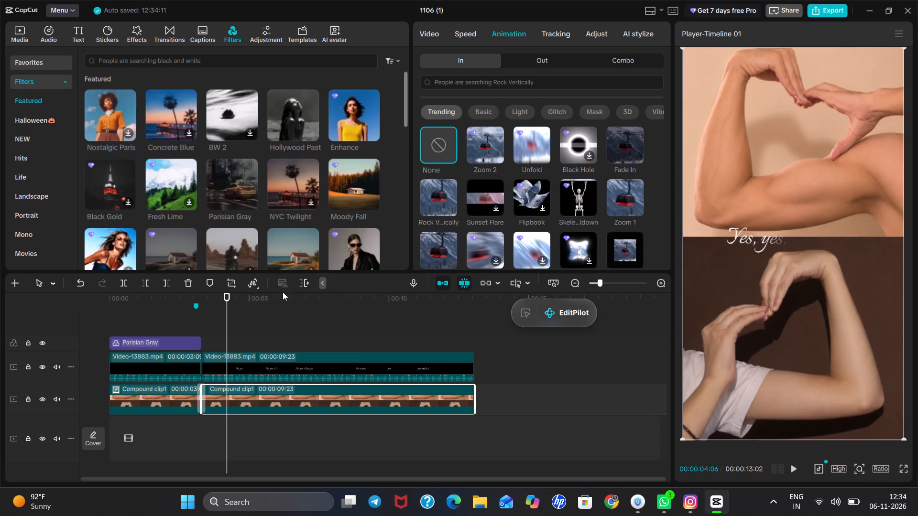
Play the video from the start across the transition into the second compound clip.
{"action": "double_click", "coordinate": [236, 325]}
{"action": "left_click_drag", "start_coordinate": [236, 325], "coordinate": [61, 368]}
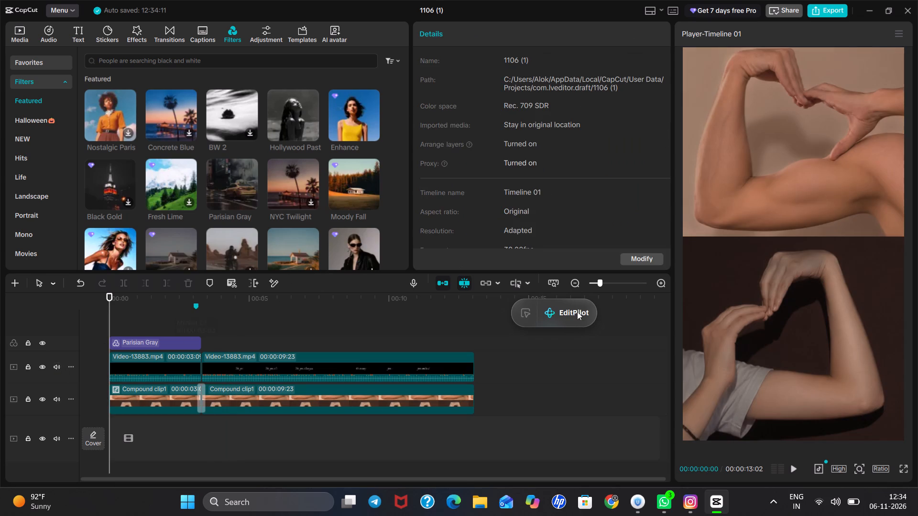
{"action": "left_click", "coordinate": [795, 463]}
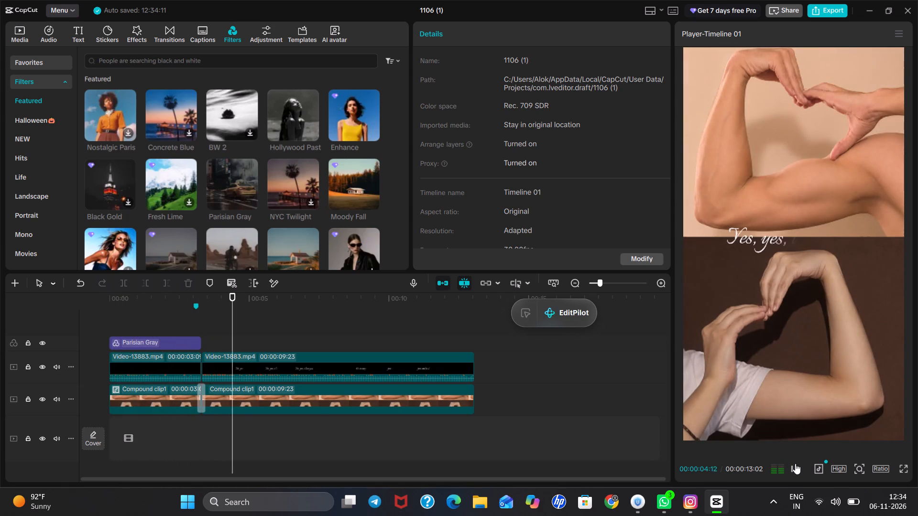
{"action": "left_click", "coordinate": [795, 463]}
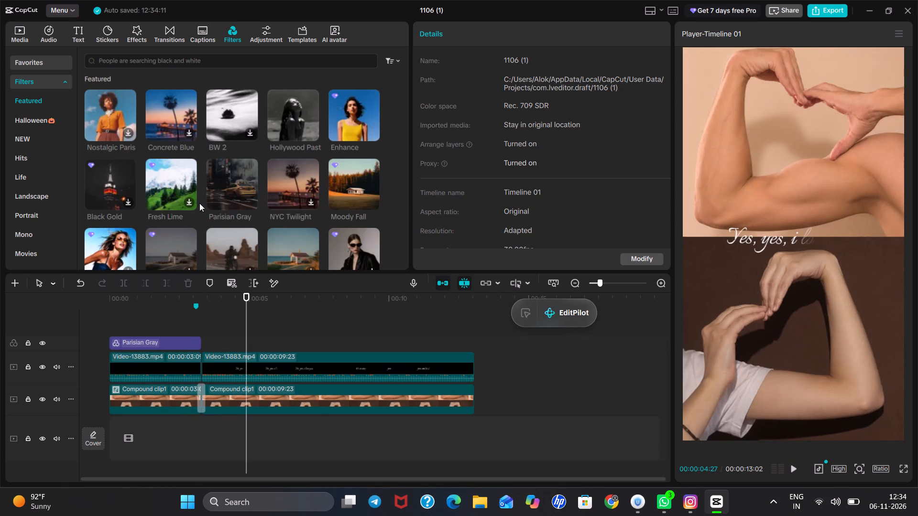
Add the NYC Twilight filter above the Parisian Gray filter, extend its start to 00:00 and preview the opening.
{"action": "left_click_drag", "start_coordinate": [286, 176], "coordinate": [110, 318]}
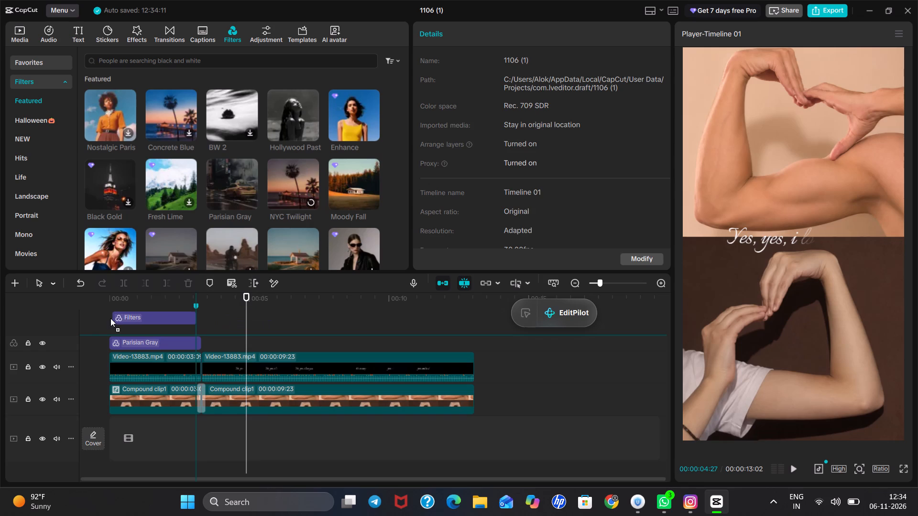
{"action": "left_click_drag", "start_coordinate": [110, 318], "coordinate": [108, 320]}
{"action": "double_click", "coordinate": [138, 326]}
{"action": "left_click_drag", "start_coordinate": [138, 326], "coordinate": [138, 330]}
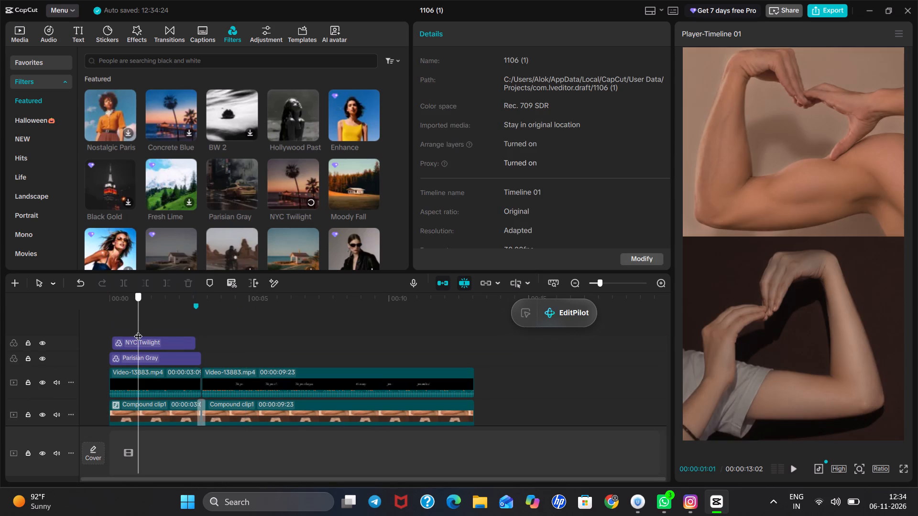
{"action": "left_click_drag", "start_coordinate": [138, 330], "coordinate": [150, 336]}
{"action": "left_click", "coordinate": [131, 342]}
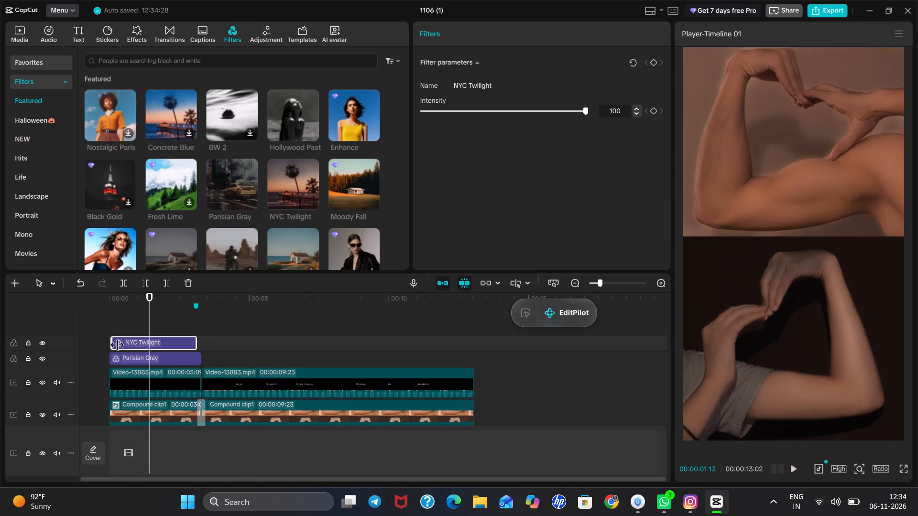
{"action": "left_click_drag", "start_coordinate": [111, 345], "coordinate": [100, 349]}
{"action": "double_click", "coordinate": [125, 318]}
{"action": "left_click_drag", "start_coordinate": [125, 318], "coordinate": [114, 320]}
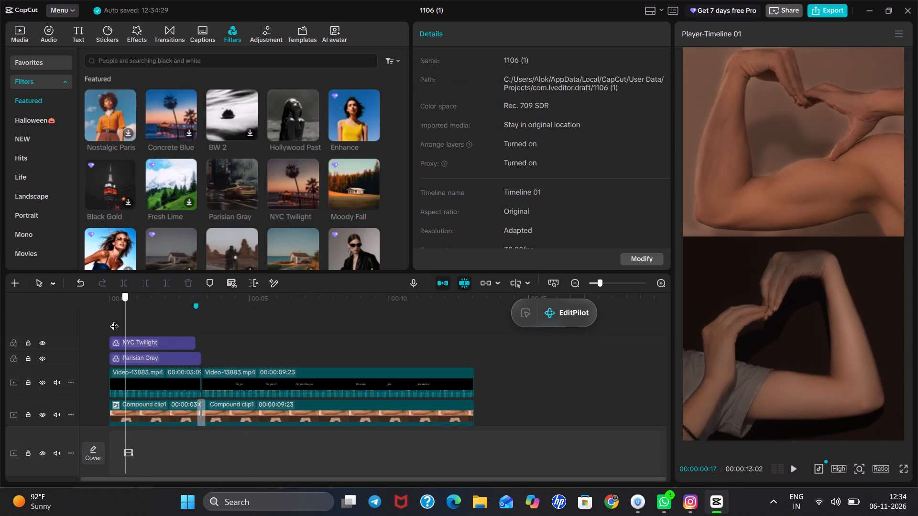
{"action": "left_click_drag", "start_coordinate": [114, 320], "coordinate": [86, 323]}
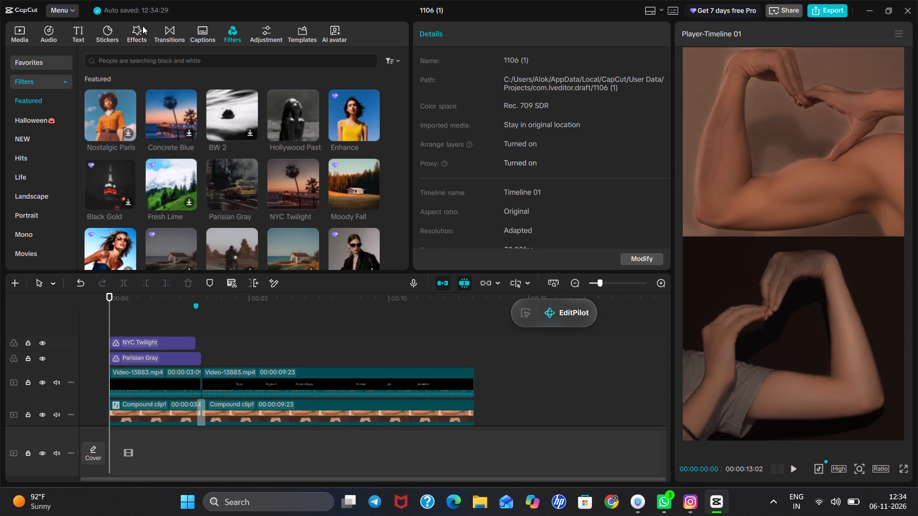
Search the video effects for "Glitter".
{"action": "left_click", "coordinate": [138, 30]}
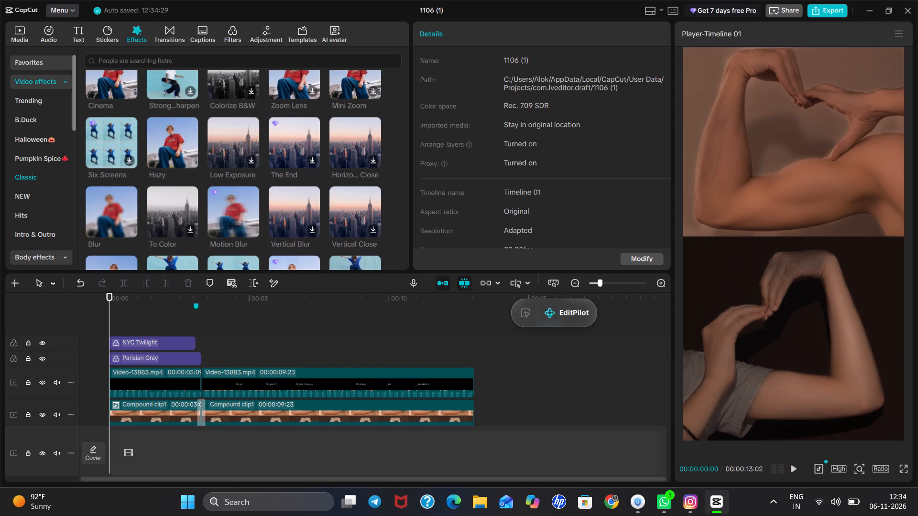
{"action": "left_click", "coordinate": [111, 57]}
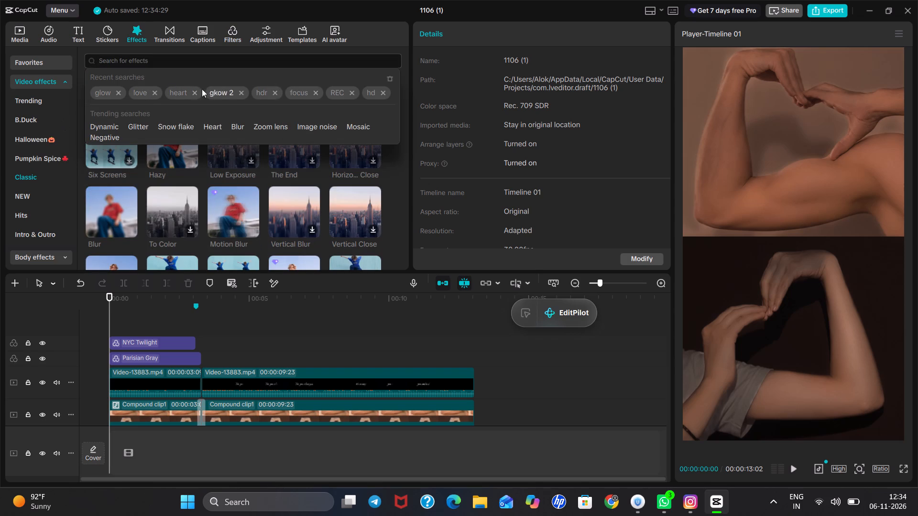
{"action": "left_click", "coordinate": [136, 124]}
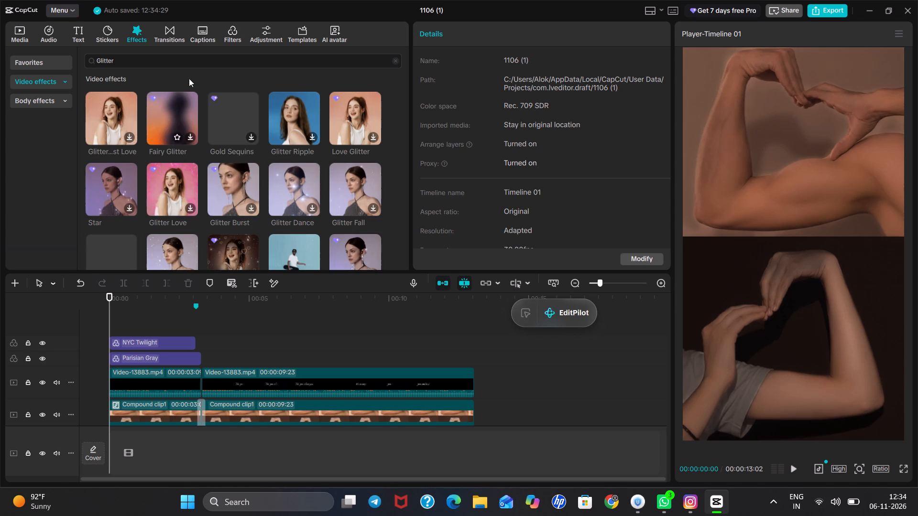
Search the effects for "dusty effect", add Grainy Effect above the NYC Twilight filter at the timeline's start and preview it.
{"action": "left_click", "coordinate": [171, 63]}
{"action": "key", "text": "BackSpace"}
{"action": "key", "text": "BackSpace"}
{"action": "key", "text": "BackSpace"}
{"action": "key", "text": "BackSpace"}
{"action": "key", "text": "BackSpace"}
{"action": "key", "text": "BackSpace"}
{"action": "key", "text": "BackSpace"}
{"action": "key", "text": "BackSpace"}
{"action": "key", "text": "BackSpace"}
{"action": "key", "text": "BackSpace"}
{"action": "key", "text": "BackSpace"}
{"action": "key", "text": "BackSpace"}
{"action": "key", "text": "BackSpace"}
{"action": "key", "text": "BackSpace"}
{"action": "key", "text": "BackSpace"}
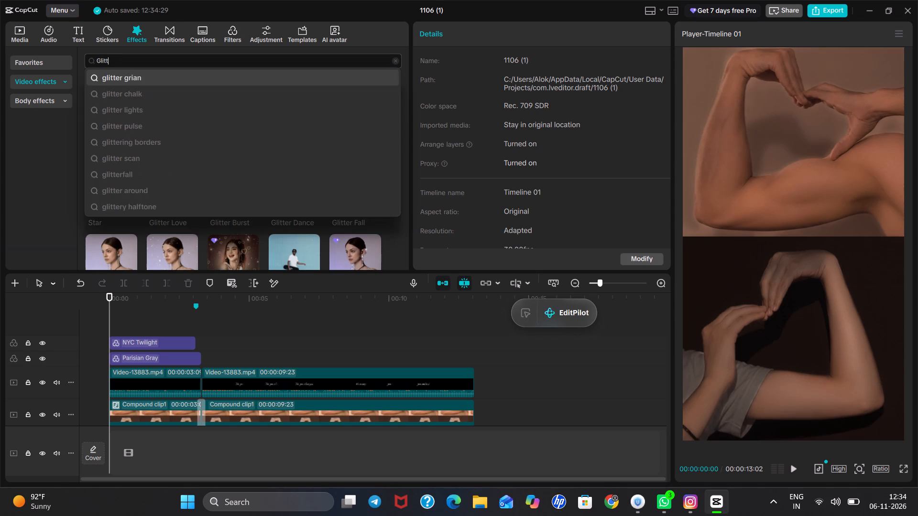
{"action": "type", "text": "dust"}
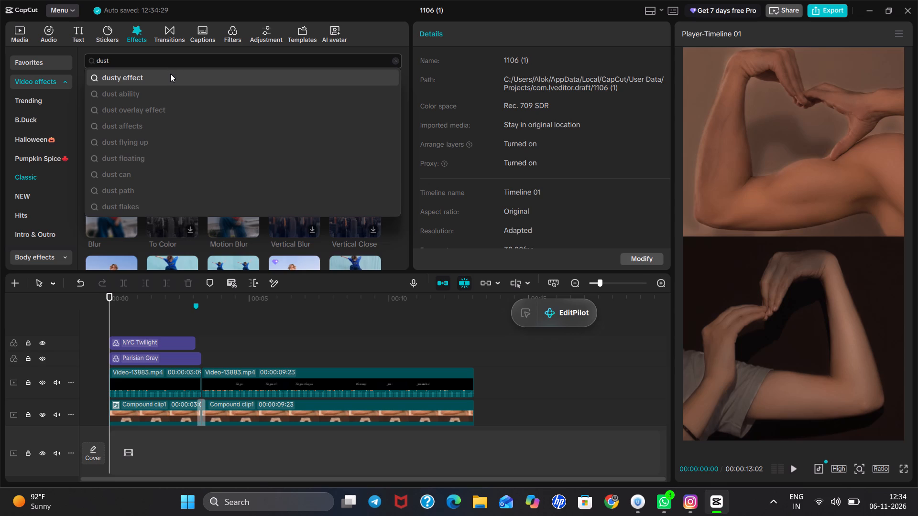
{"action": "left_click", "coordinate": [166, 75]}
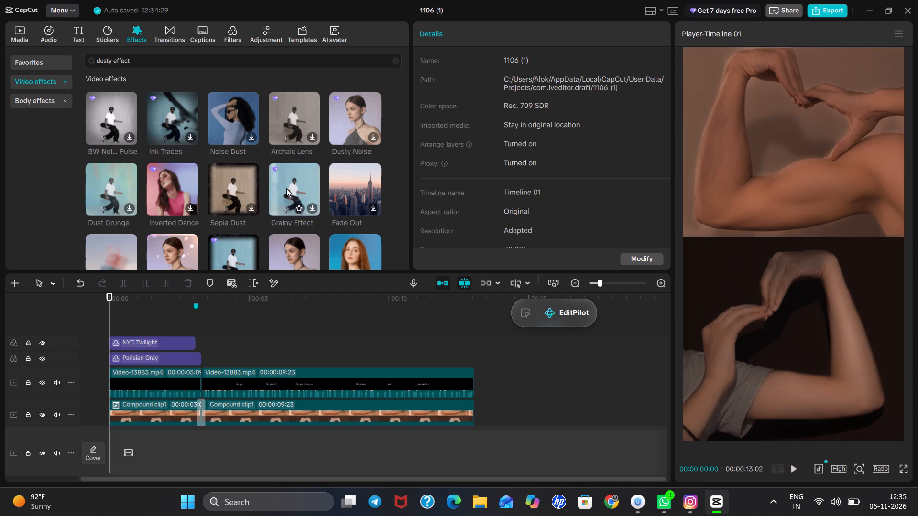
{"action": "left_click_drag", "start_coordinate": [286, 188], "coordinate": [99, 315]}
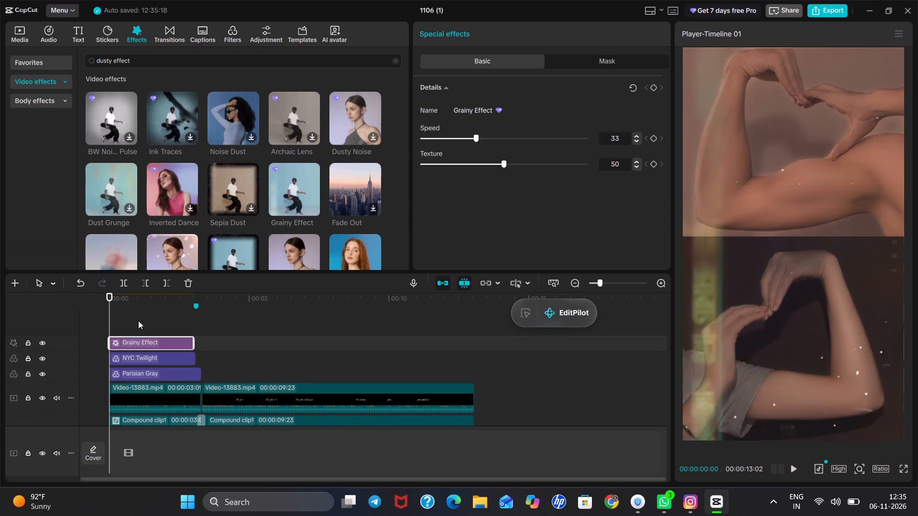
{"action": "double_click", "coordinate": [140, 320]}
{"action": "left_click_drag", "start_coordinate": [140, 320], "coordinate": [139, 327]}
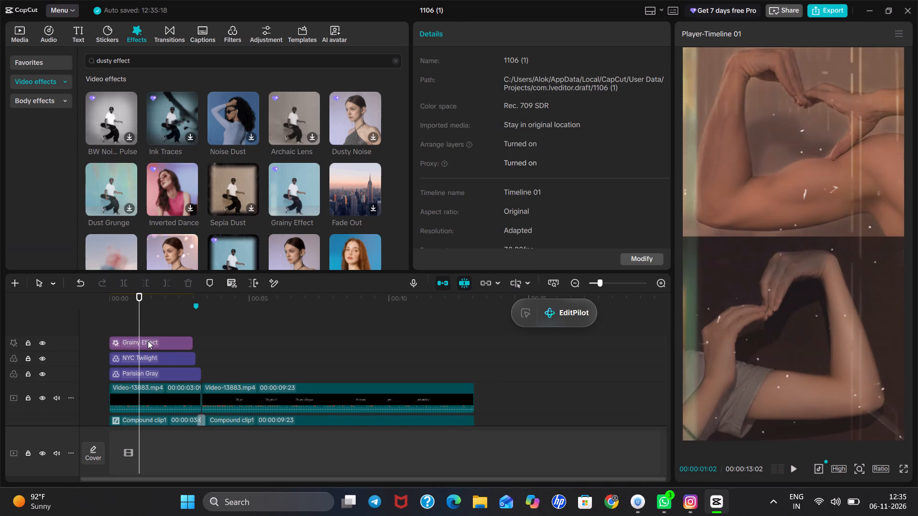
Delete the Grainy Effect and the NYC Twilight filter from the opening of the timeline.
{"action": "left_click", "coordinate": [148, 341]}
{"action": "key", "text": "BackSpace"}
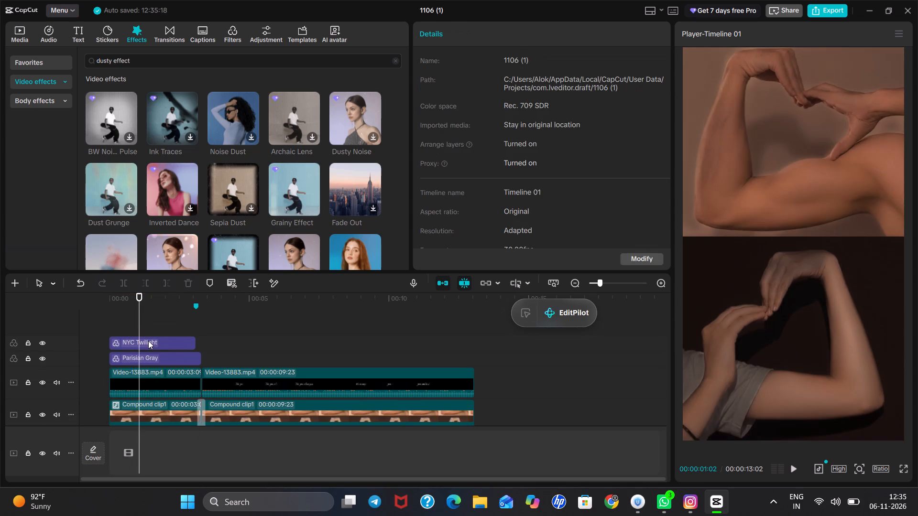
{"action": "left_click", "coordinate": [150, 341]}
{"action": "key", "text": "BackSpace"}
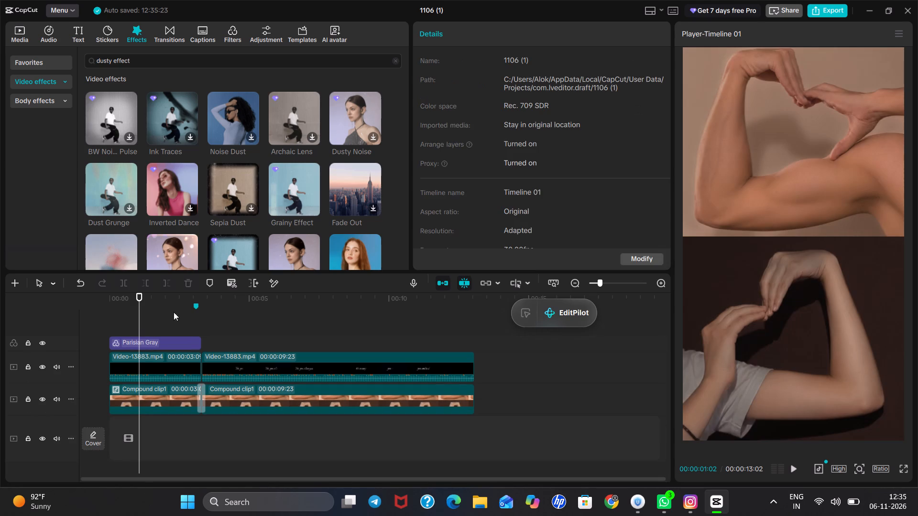
Look through the "dusty effect" results and the video effect categories for a grain or dust look for the opening.
{"action": "scroll", "coordinate": [256, 192], "scroll_direction": "down", "scroll_amount": 1}
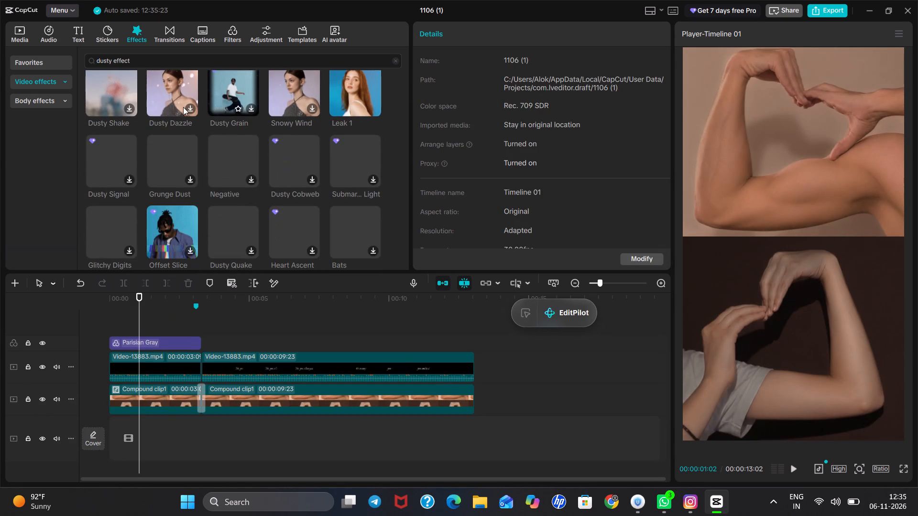
{"action": "scroll", "coordinate": [147, 158], "scroll_direction": "down", "scroll_amount": 1}
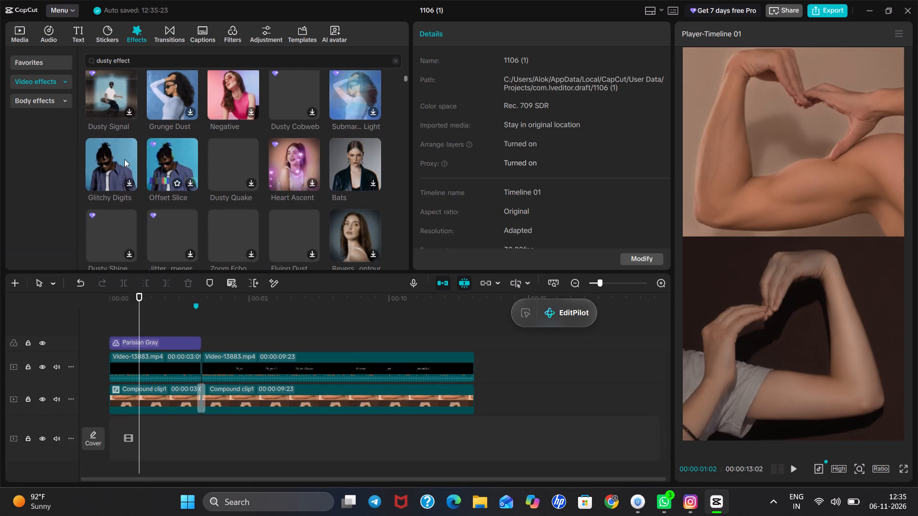
{"action": "scroll", "coordinate": [200, 193], "scroll_direction": "down", "scroll_amount": 1}
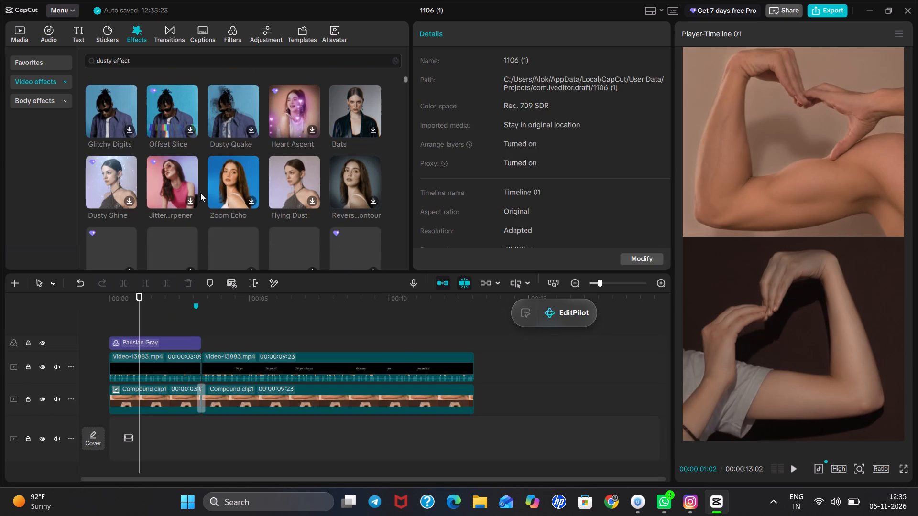
{"action": "scroll", "coordinate": [182, 207], "scroll_direction": "down", "scroll_amount": 1}
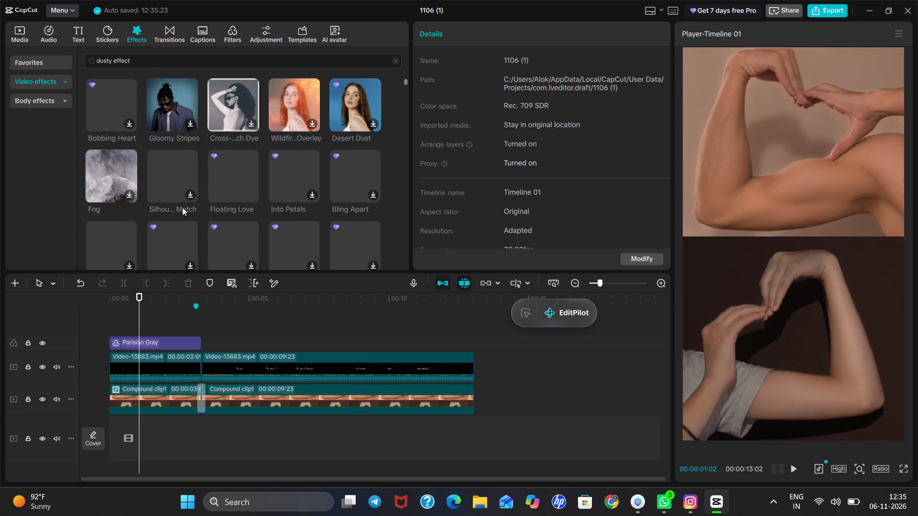
{"action": "left_click", "coordinate": [36, 97]}
{"action": "left_click", "coordinate": [32, 87]}
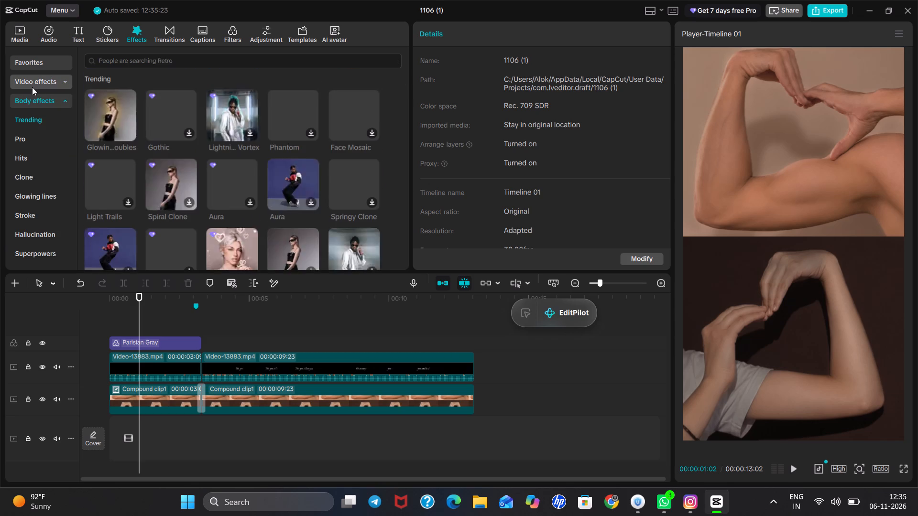
{"action": "scroll", "coordinate": [39, 179], "scroll_direction": "down", "scroll_amount": 2}
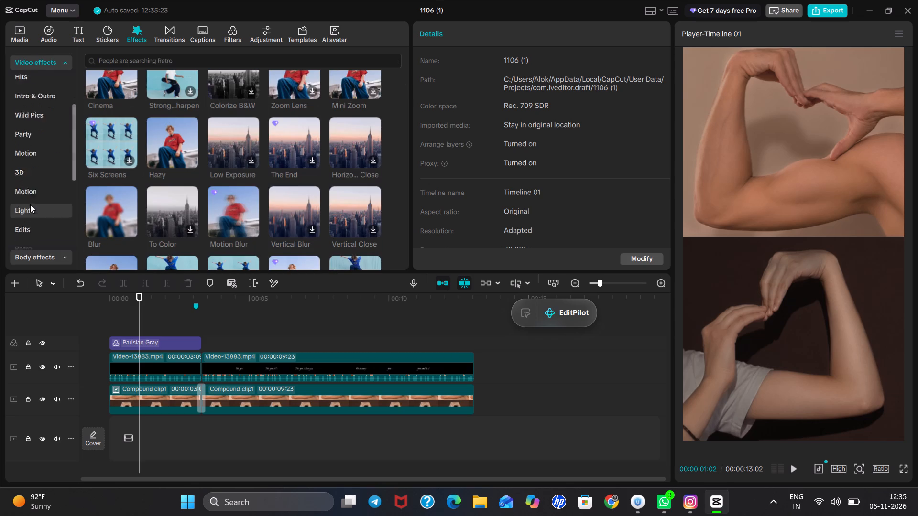
{"action": "scroll", "coordinate": [30, 204], "scroll_direction": "down", "scroll_amount": 2}
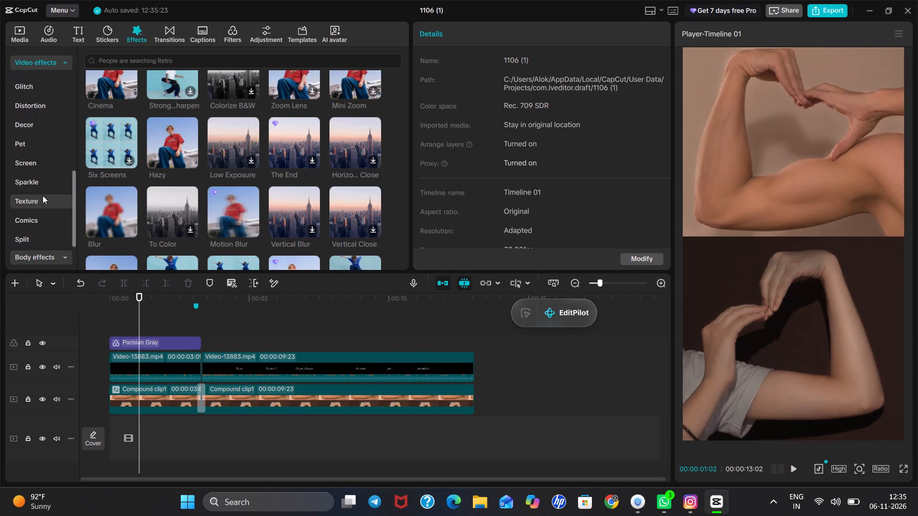
{"action": "scroll", "coordinate": [43, 195], "scroll_direction": "down", "scroll_amount": 1}
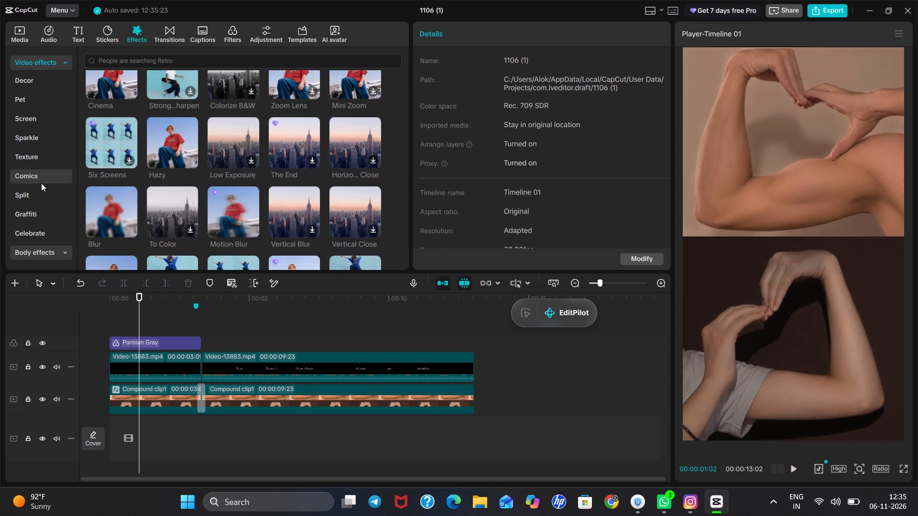
{"action": "scroll", "coordinate": [41, 183], "scroll_direction": "up", "scroll_amount": 1}
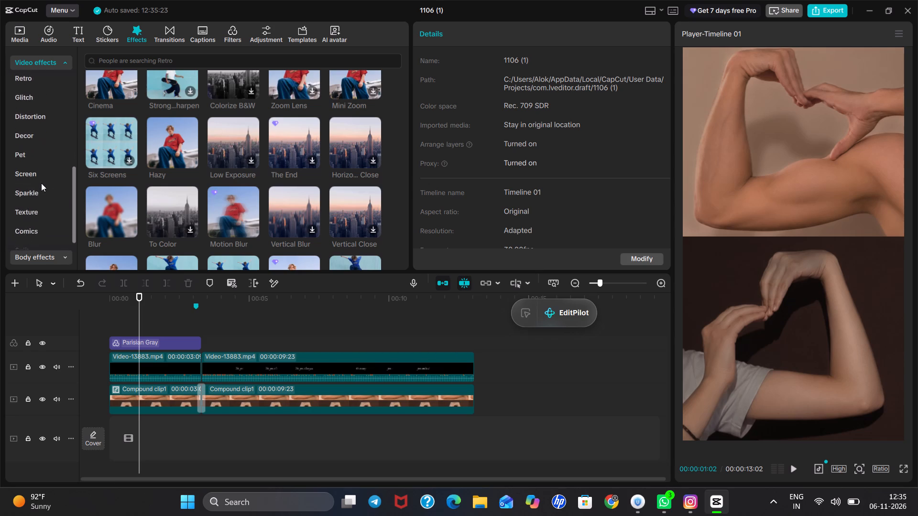
Add the Noise effect from the Screen category above the Parisian Gray filter at 00:00 and extend it to the filter's end.
{"action": "left_click", "coordinate": [34, 176]}
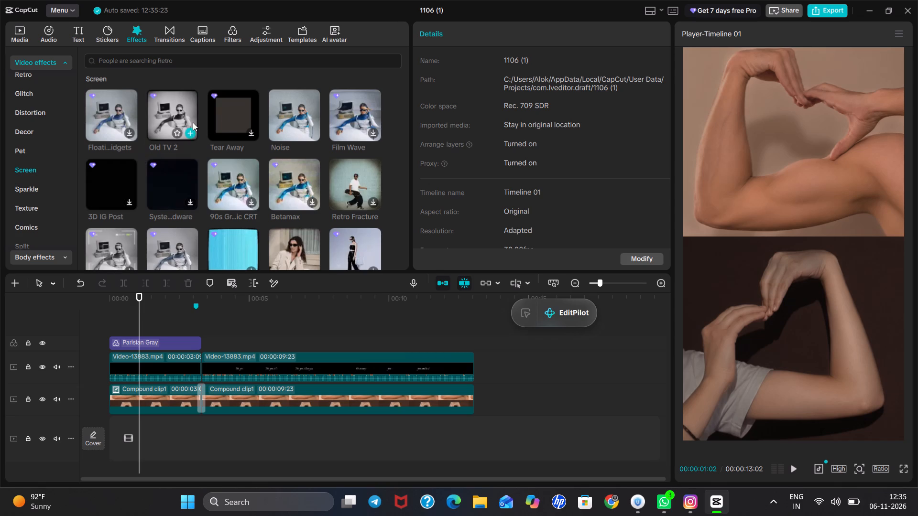
{"action": "left_click_drag", "start_coordinate": [292, 108], "coordinate": [115, 325]}
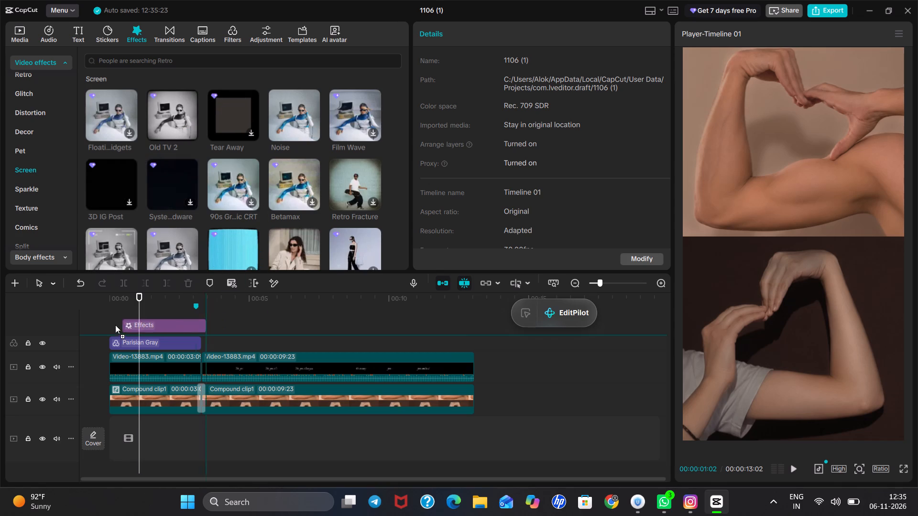
{"action": "left_click_drag", "start_coordinate": [115, 325], "coordinate": [104, 323]}
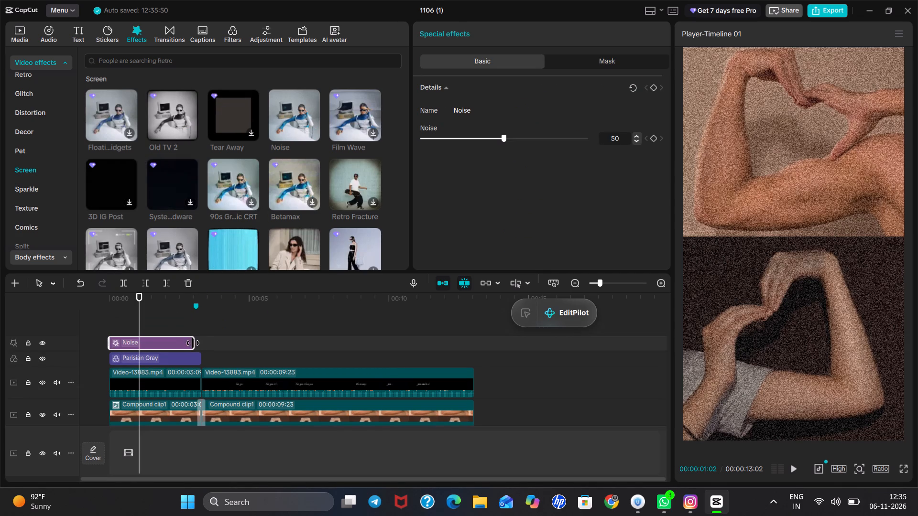
{"action": "left_click_drag", "start_coordinate": [192, 341], "coordinate": [199, 344]}
Set the Noise effect's intensity to 18.
{"action": "left_click", "coordinate": [529, 140]}
{"action": "left_click_drag", "start_coordinate": [529, 140], "coordinate": [561, 140]}
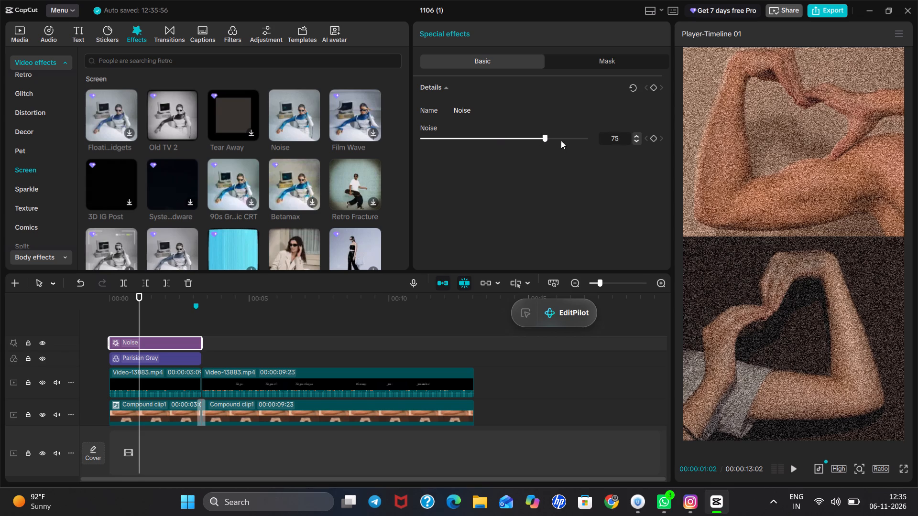
{"action": "left_click_drag", "start_coordinate": [561, 140], "coordinate": [429, 152]}
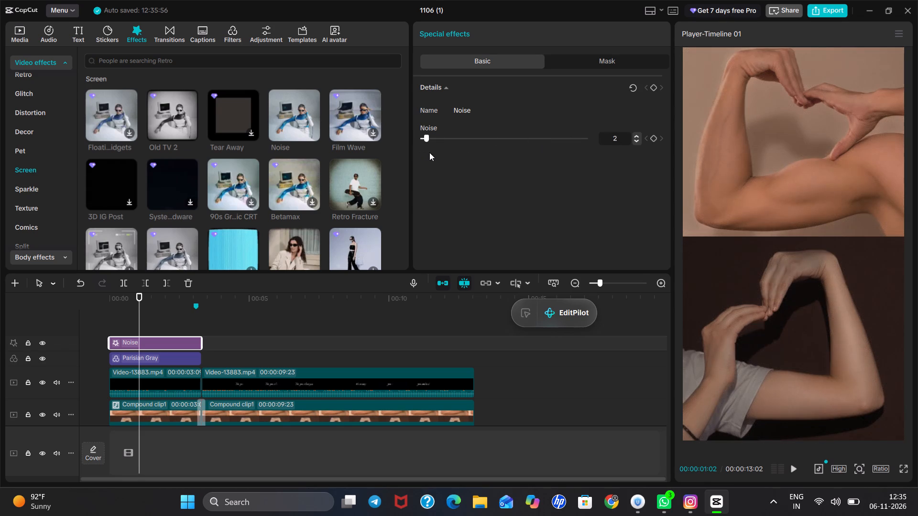
{"action": "left_click_drag", "start_coordinate": [429, 152], "coordinate": [451, 150]}
Play the video from the start in the player and in full screen to check the noise, then return the playhead to 00:00.
{"action": "double_click", "coordinate": [151, 316]}
{"action": "left_click_drag", "start_coordinate": [151, 316], "coordinate": [63, 345]}
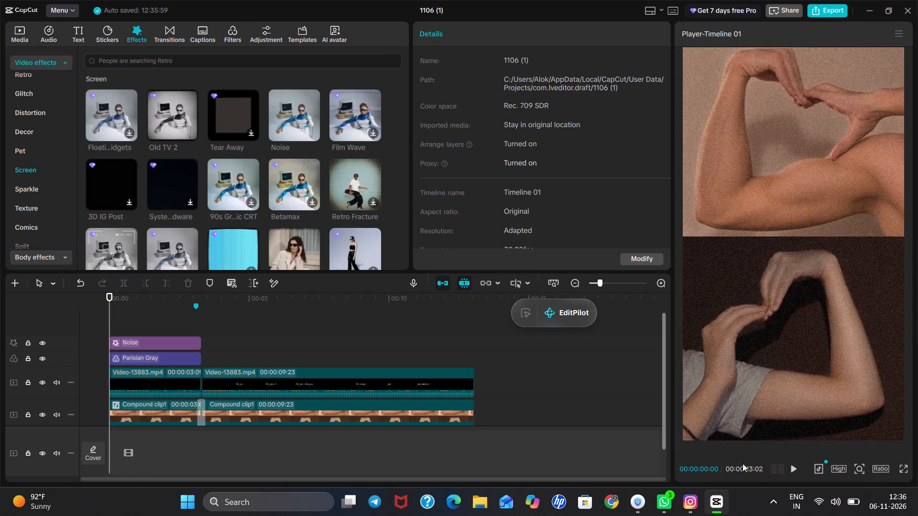
{"action": "left_click", "coordinate": [793, 464]}
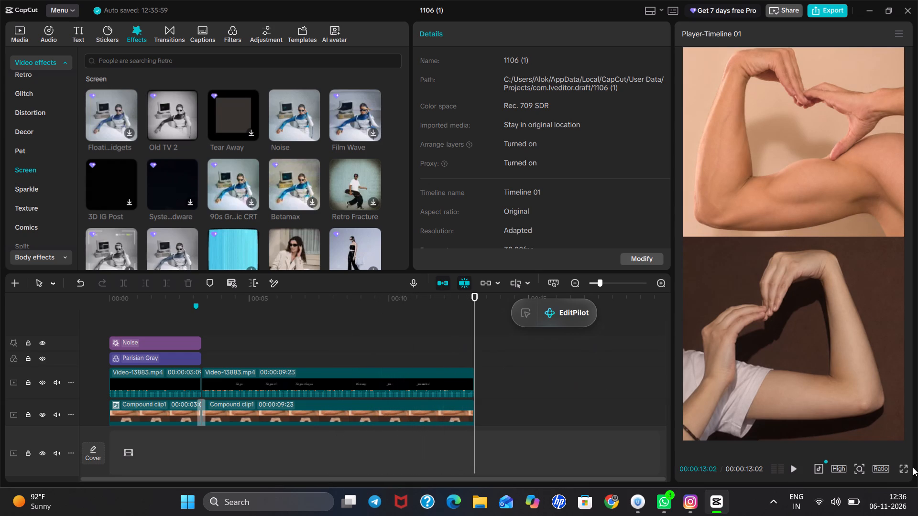
{"action": "left_click", "coordinate": [900, 472]}
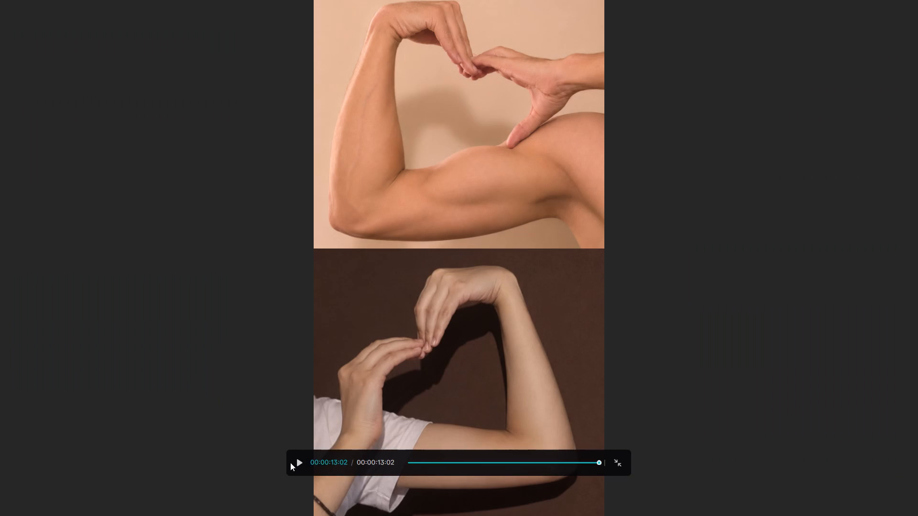
{"action": "left_click", "coordinate": [296, 464]}
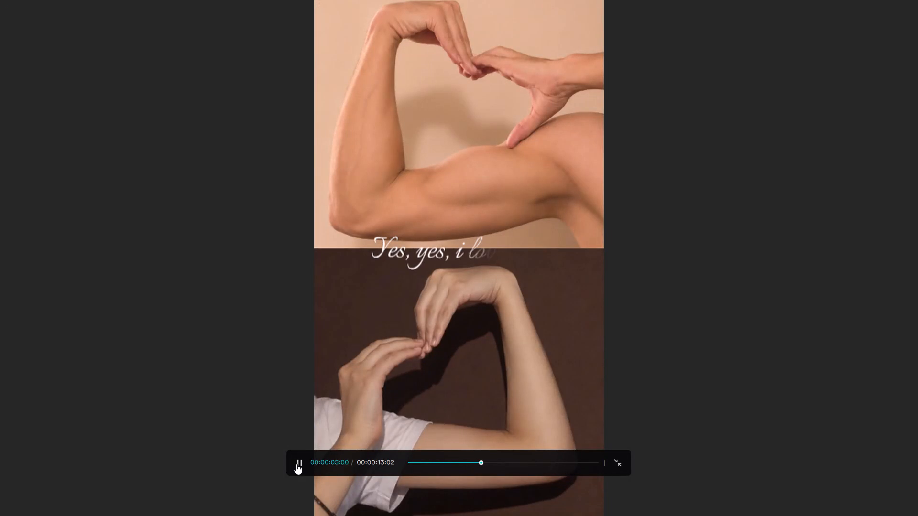
{"action": "left_click", "coordinate": [296, 464]}
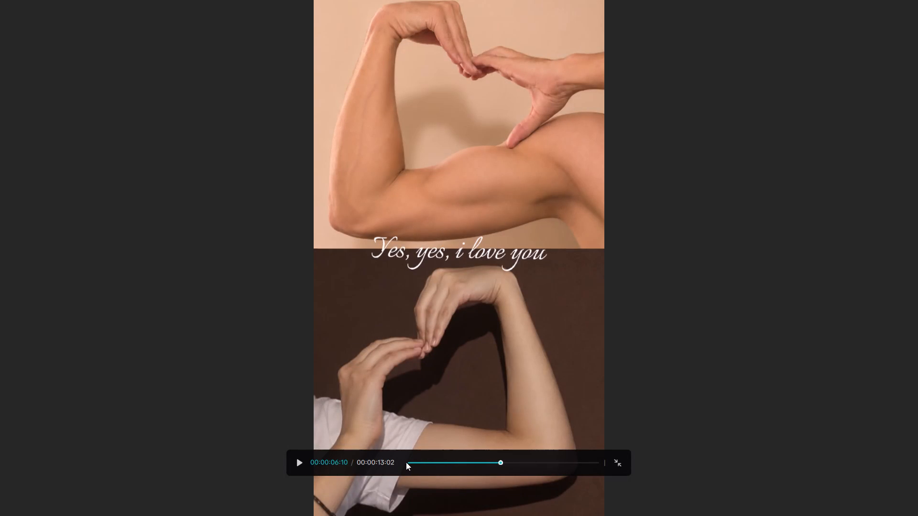
{"action": "left_click", "coordinate": [408, 462]}
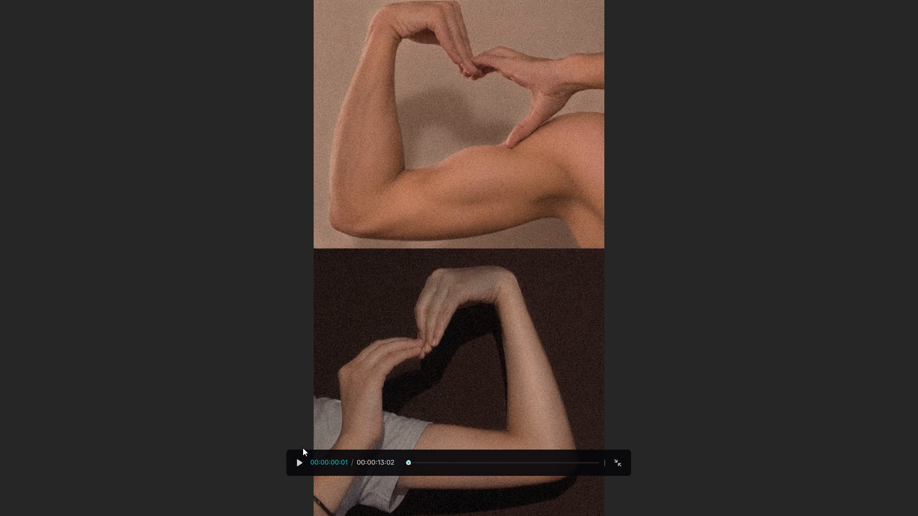
{"action": "left_click", "coordinate": [298, 462]}
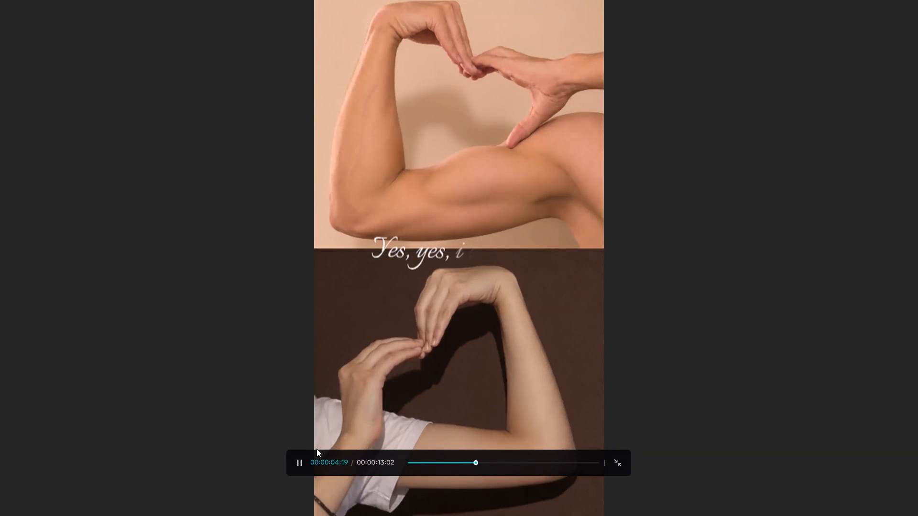
{"action": "left_click", "coordinate": [408, 462]}
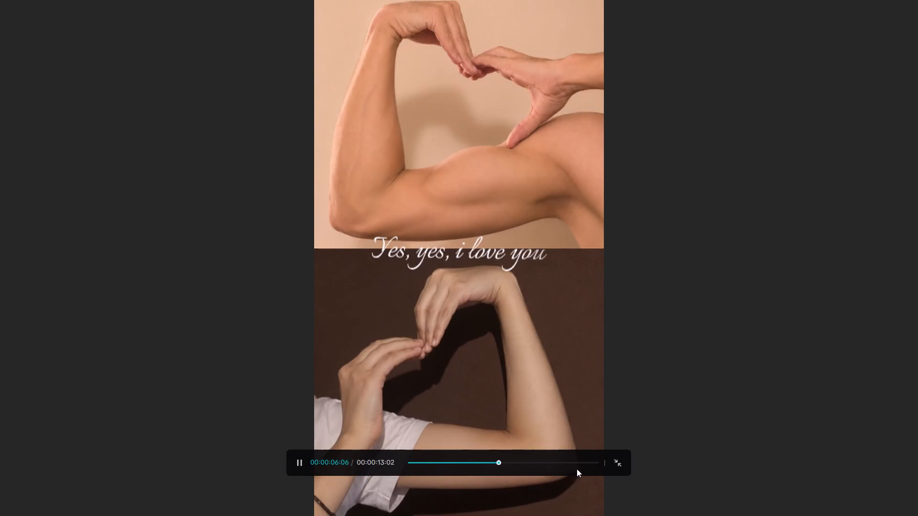
{"action": "left_click", "coordinate": [617, 466]}
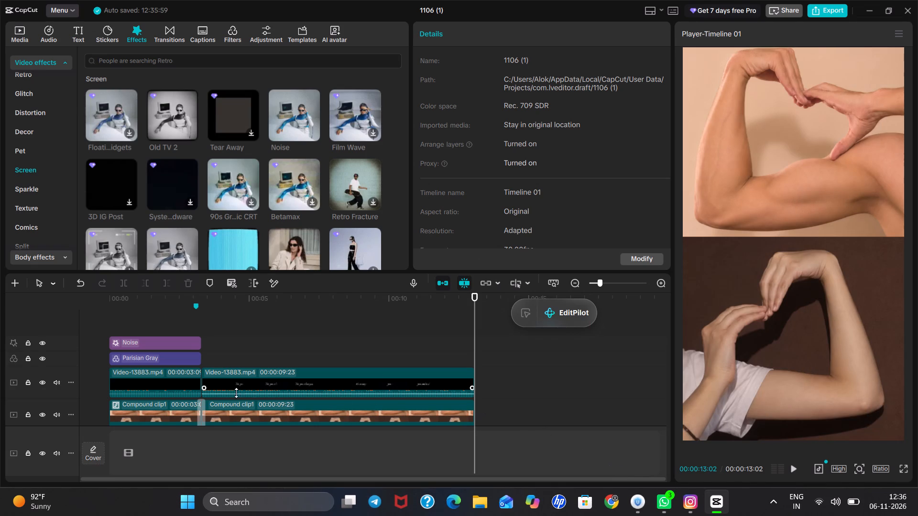
{"action": "triple_click", "coordinate": [177, 318]}
{"action": "left_click_drag", "start_coordinate": [177, 318], "coordinate": [108, 332]}
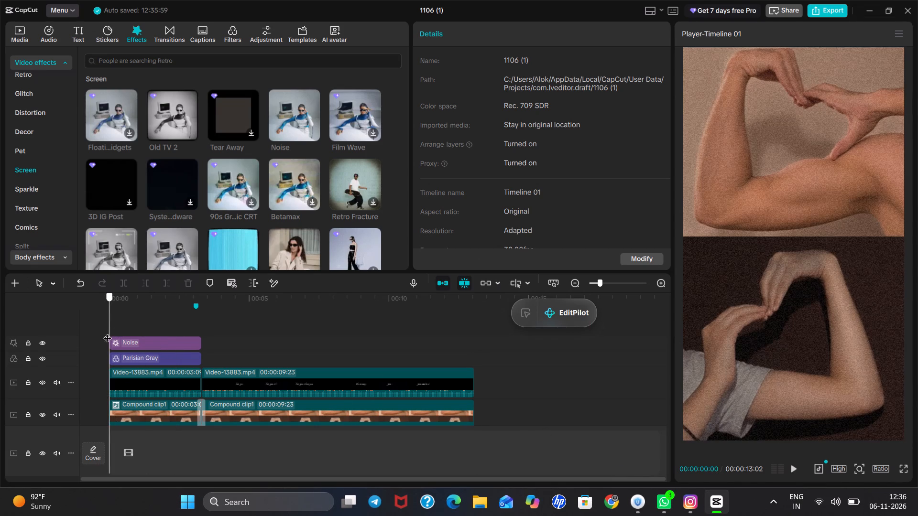
{"action": "left_click_drag", "start_coordinate": [108, 332], "coordinate": [105, 333]}
Search the video effects for "noise", preview White Noise and look through the results, then return the playhead to 00:00.
{"action": "scroll", "coordinate": [329, 198], "scroll_direction": "down", "scroll_amount": 1}
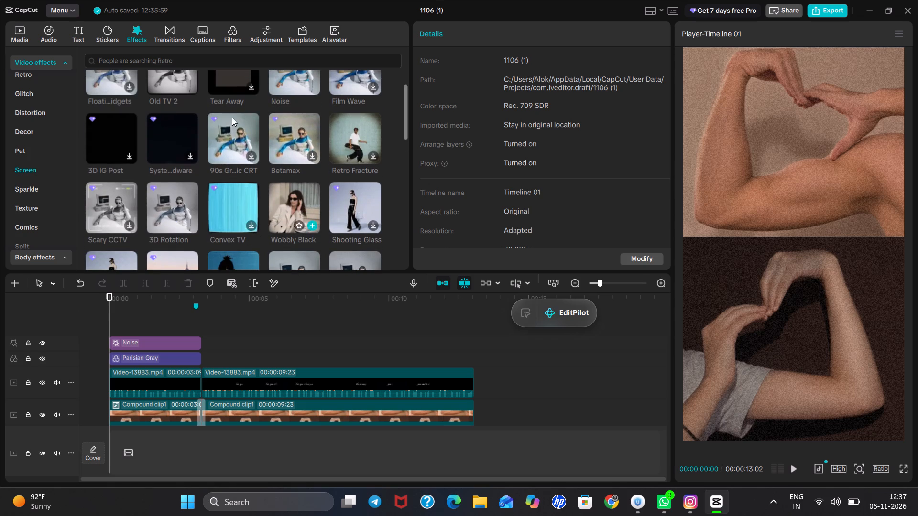
{"action": "scroll", "coordinate": [232, 118], "scroll_direction": "up", "scroll_amount": 4}
{"action": "left_click", "coordinate": [152, 57]}
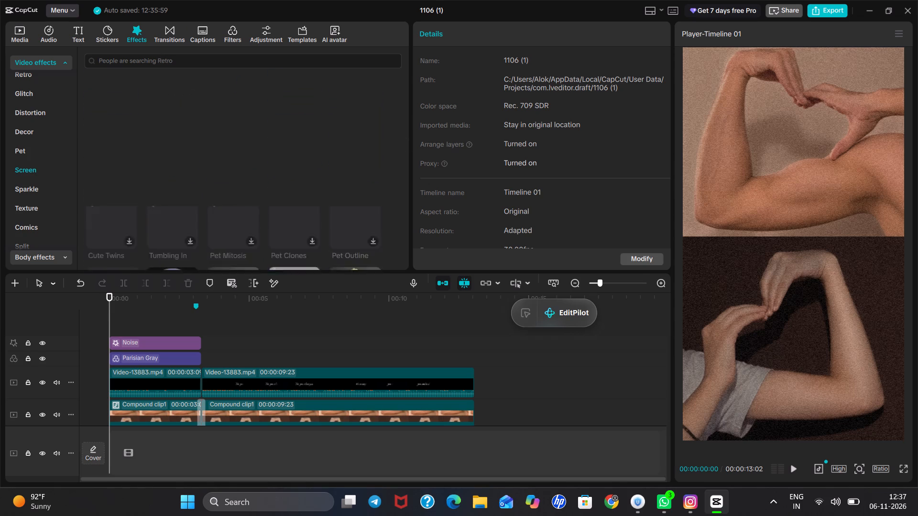
{"action": "type", "text": "noise"}
{"action": "key", "text": "Return"}
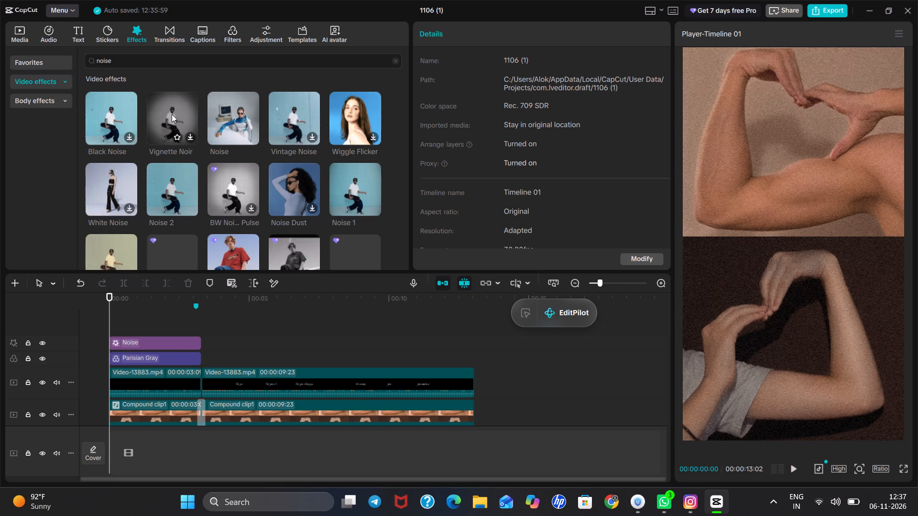
{"action": "left_click", "coordinate": [115, 188]}
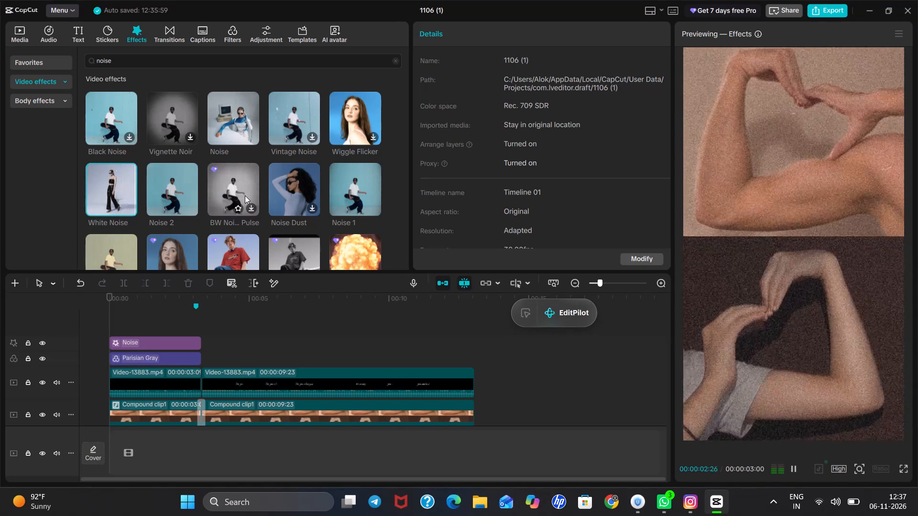
{"action": "scroll", "coordinate": [202, 200], "scroll_direction": "down", "scroll_amount": 1}
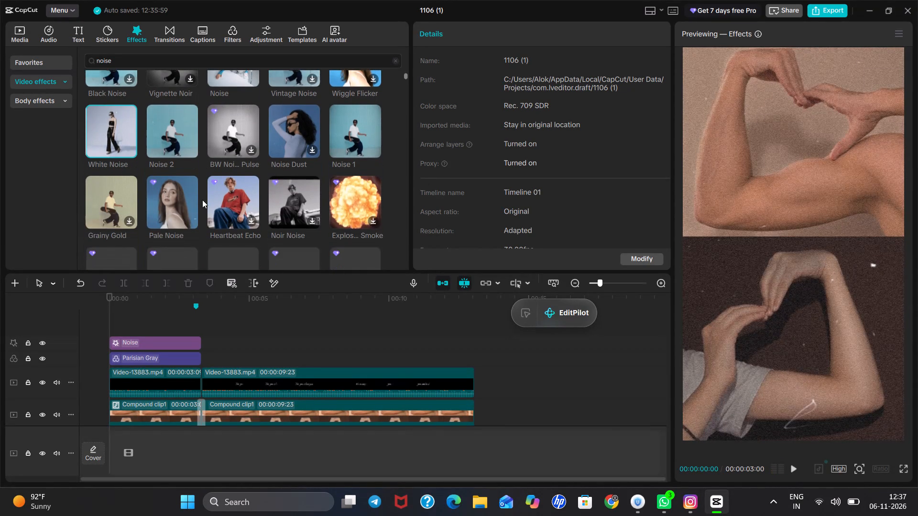
{"action": "scroll", "coordinate": [199, 202], "scroll_direction": "down", "scroll_amount": 1}
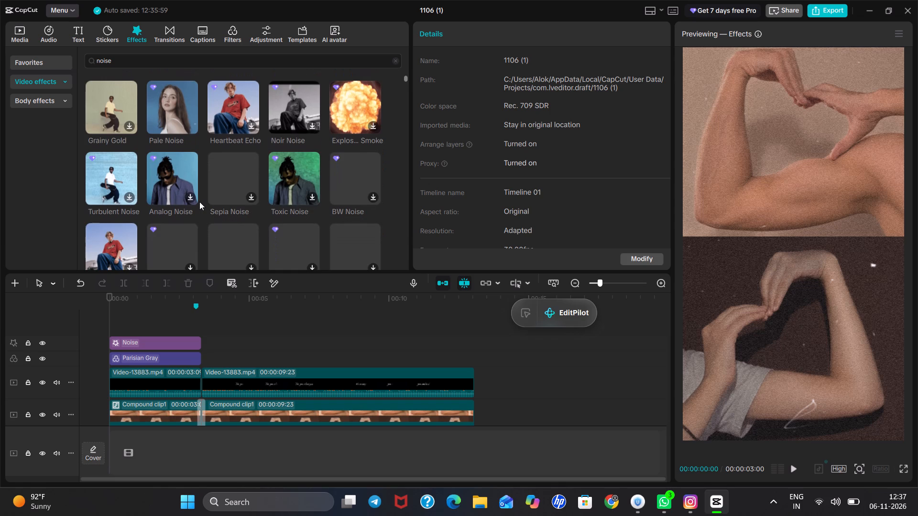
{"action": "scroll", "coordinate": [199, 202], "scroll_direction": "down", "scroll_amount": 1}
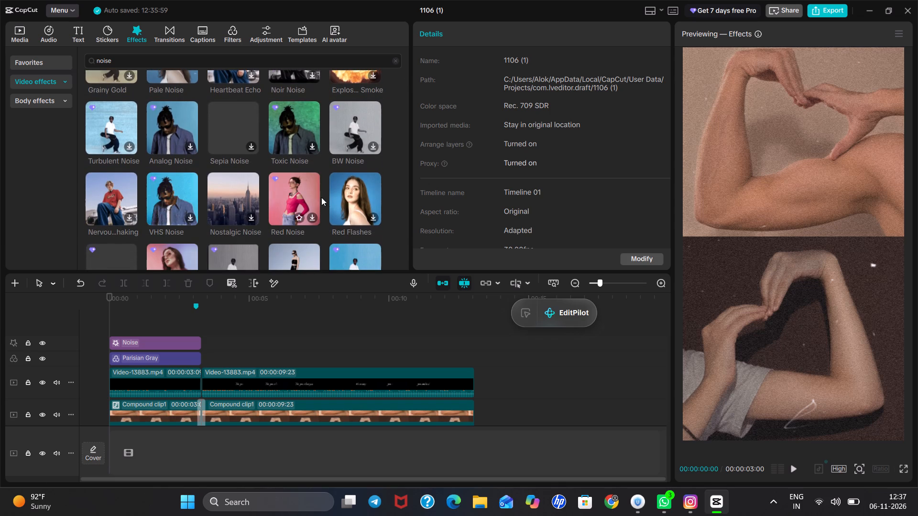
{"action": "scroll", "coordinate": [320, 238], "scroll_direction": "down", "scroll_amount": 1}
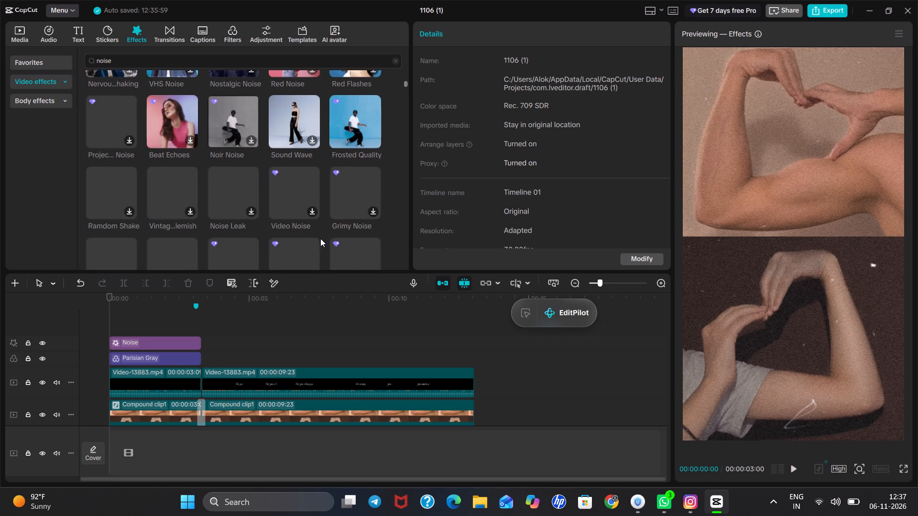
{"action": "double_click", "coordinate": [173, 315]}
{"action": "left_click_drag", "start_coordinate": [173, 315], "coordinate": [196, 322]}
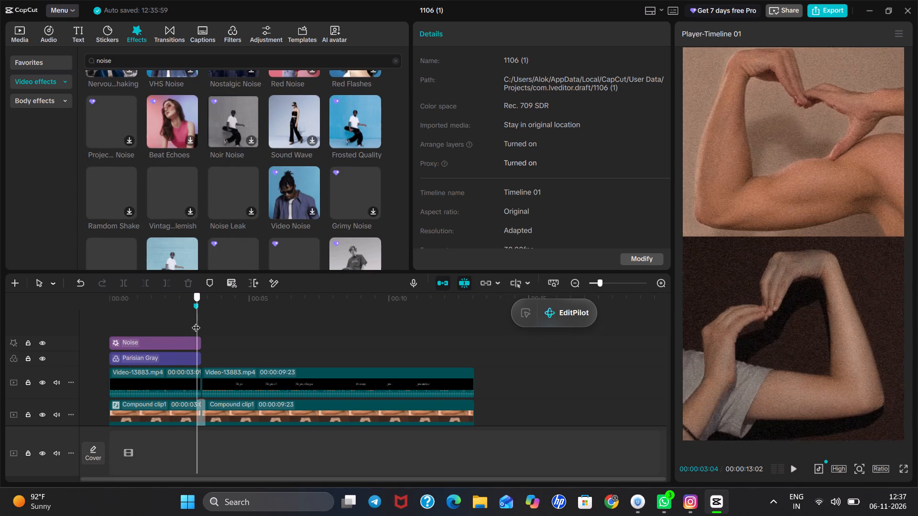
{"action": "left_click_drag", "start_coordinate": [196, 322], "coordinate": [39, 333]}
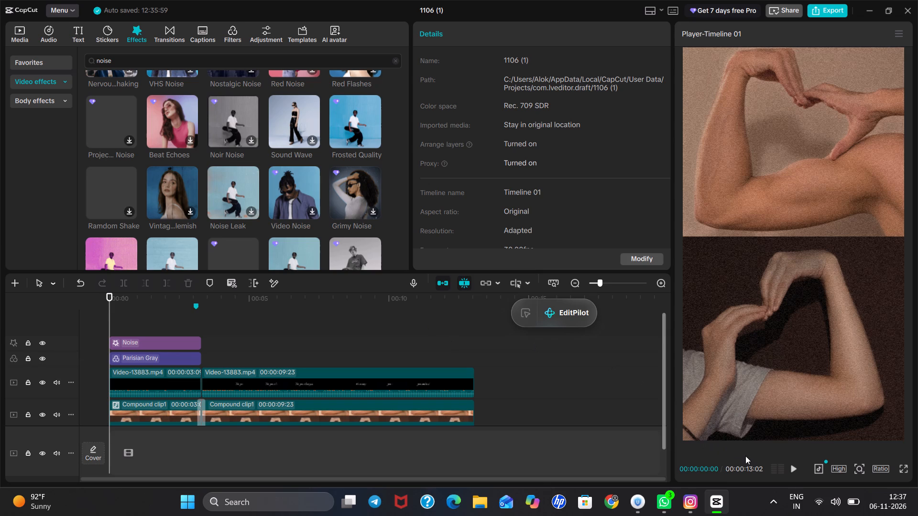
Delete the Film Burn transition between the two Compound clip1 segments.
{"action": "left_click", "coordinate": [203, 404]}
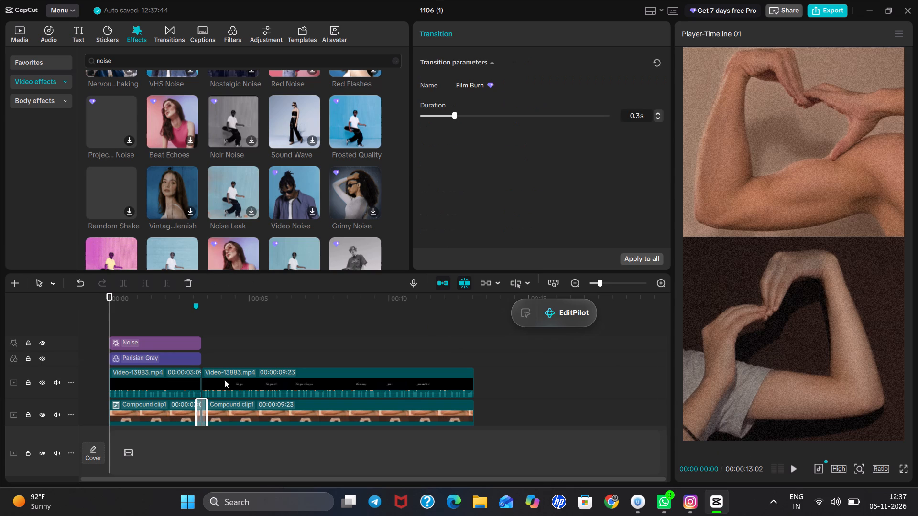
{"action": "key", "text": "BackSpace"}
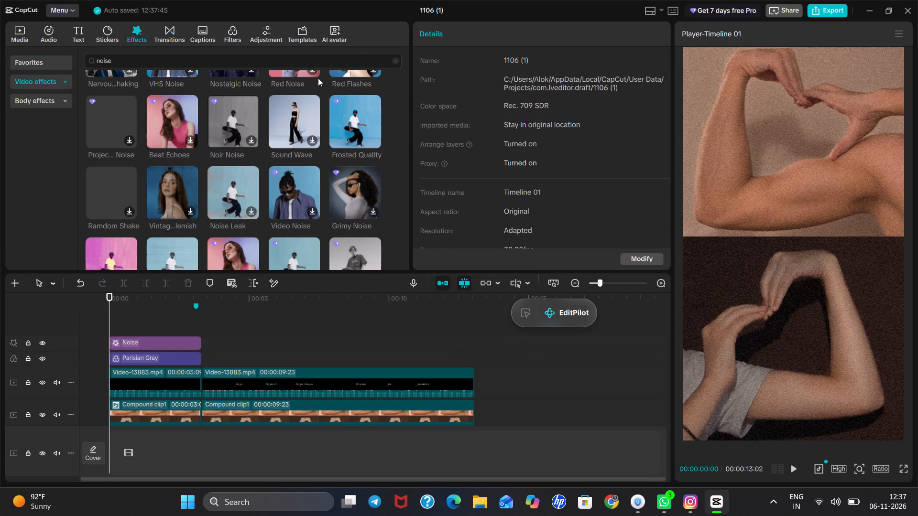
Play the video from the start to review it without the transition, then place the playhead just before the cut at about 00:03.
{"action": "left_click", "coordinate": [168, 32]}
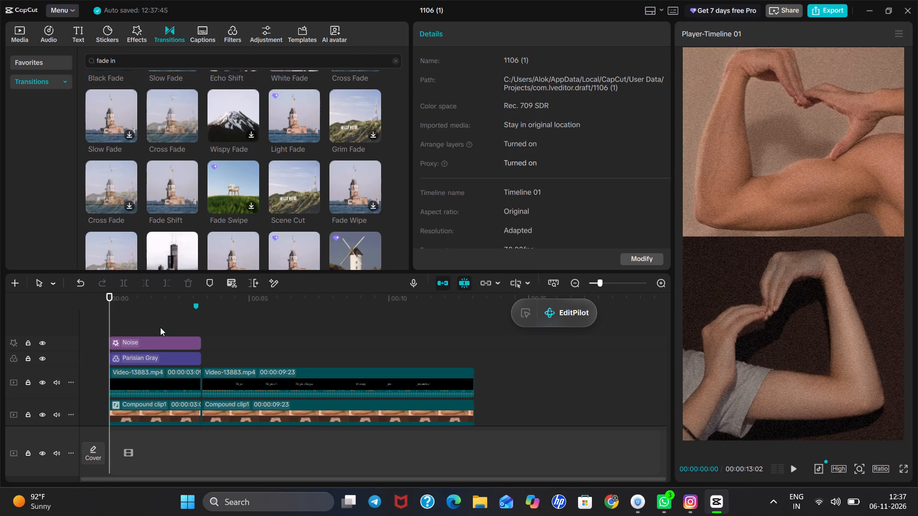
{"action": "double_click", "coordinate": [160, 328]}
{"action": "left_click_drag", "start_coordinate": [160, 328], "coordinate": [103, 350]}
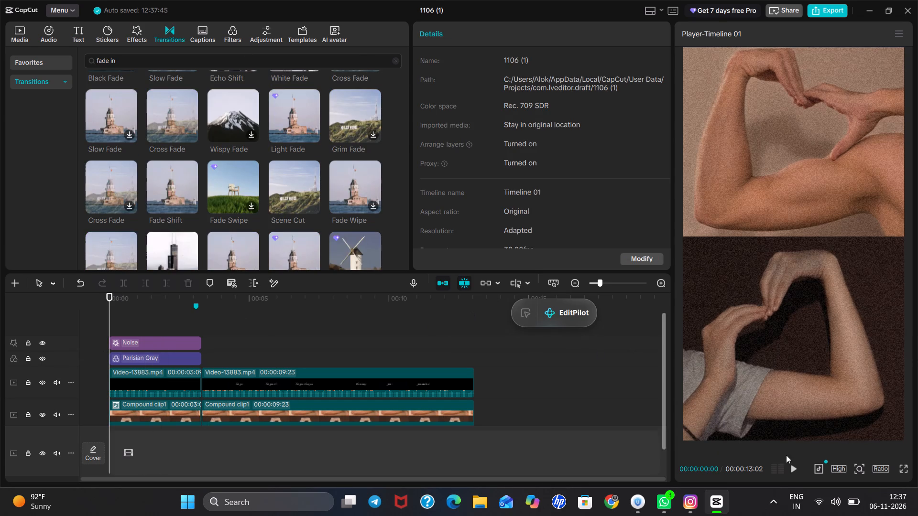
{"action": "left_click", "coordinate": [796, 474]}
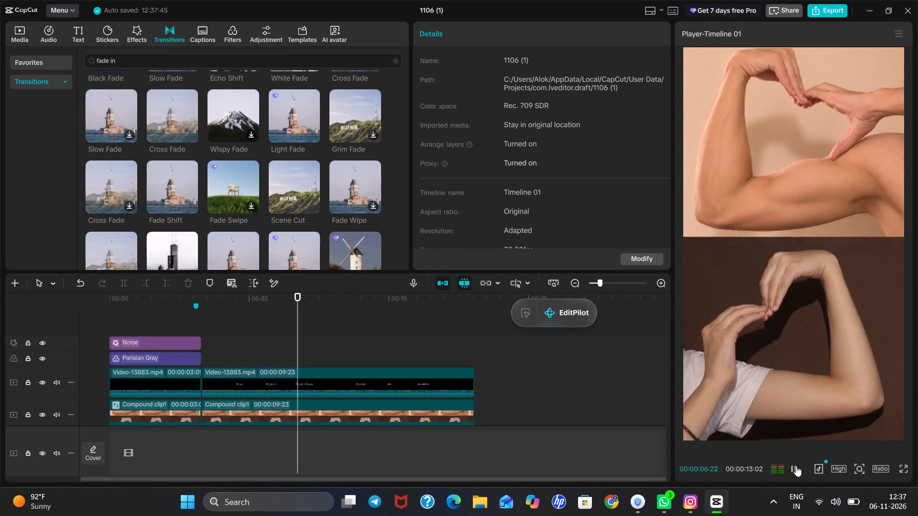
{"action": "left_click", "coordinate": [796, 466]}
{"action": "double_click", "coordinate": [191, 323]}
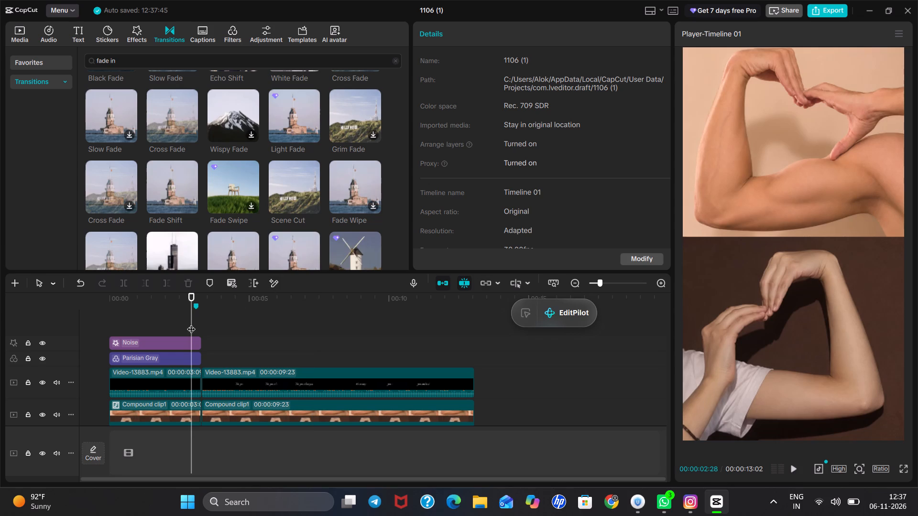
{"action": "left_click_drag", "start_coordinate": [191, 323], "coordinate": [197, 328]}
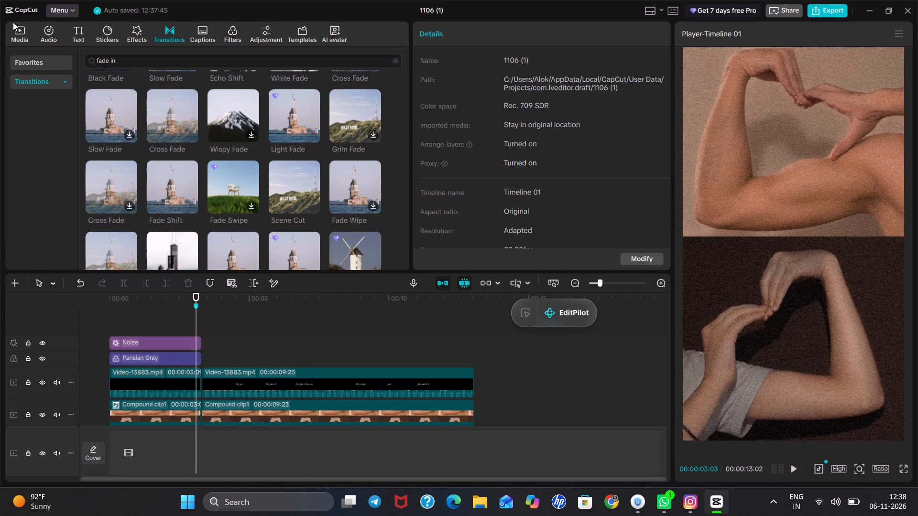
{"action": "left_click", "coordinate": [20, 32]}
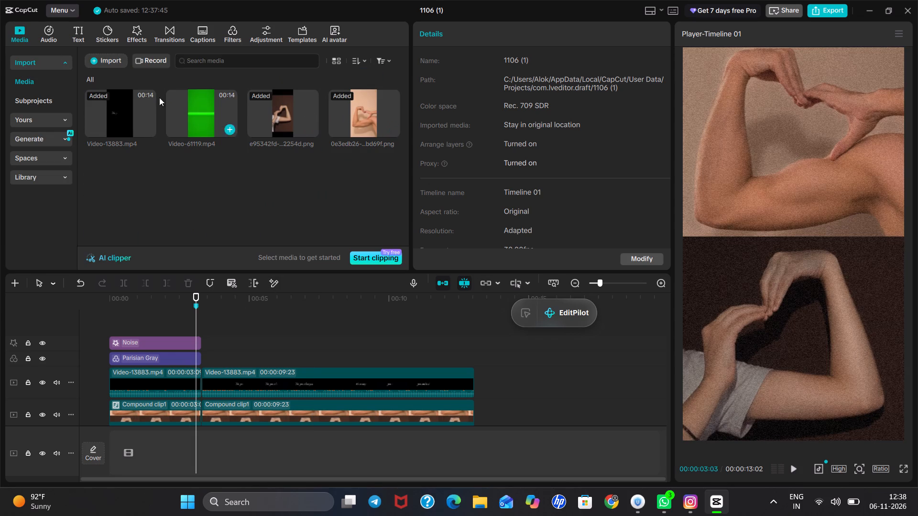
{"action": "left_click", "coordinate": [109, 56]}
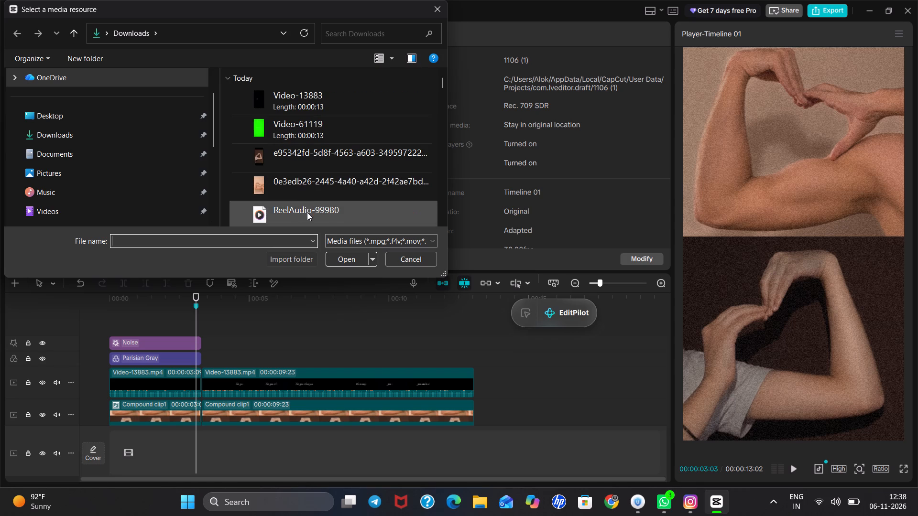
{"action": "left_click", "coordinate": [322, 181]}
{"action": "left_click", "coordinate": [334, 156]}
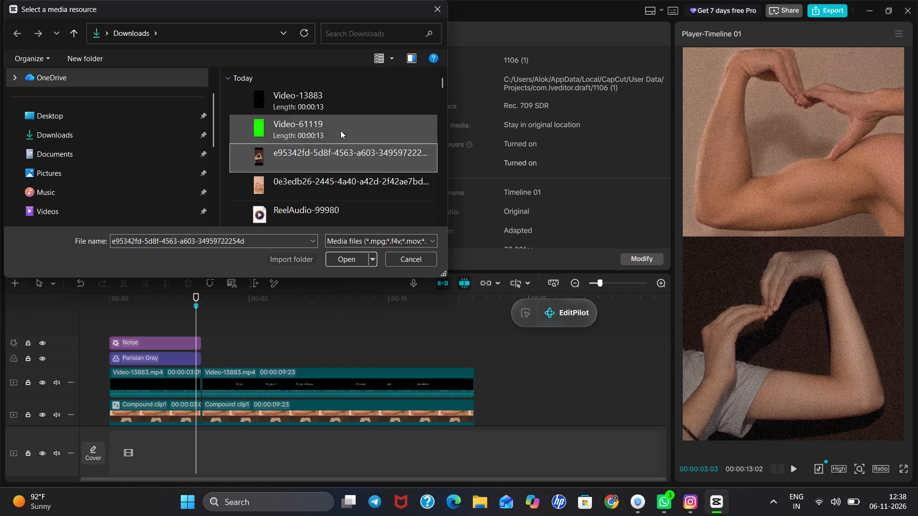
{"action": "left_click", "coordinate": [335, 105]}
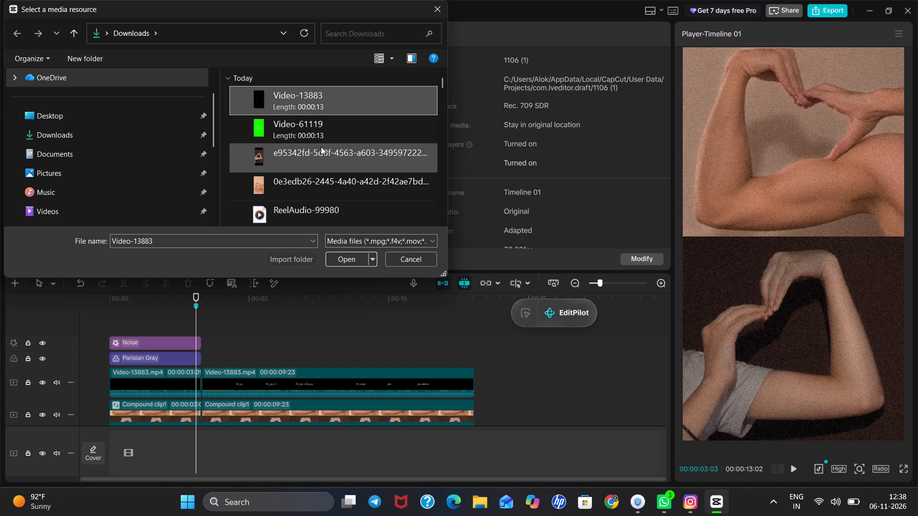
Switch to Instagram and watch the reference reel with the two arm photos, then return to CapCut and close the media import dialog.
{"action": "left_click", "coordinate": [690, 504]}
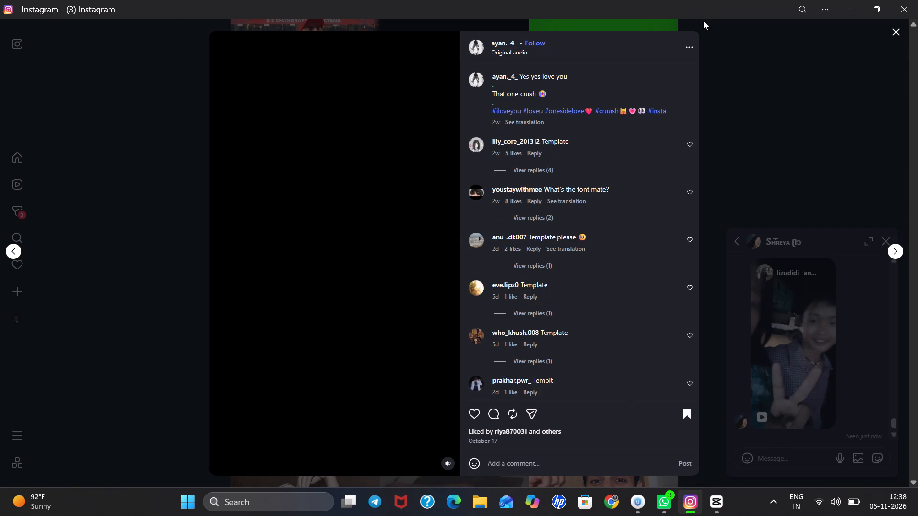
{"action": "left_click", "coordinate": [896, 33]}
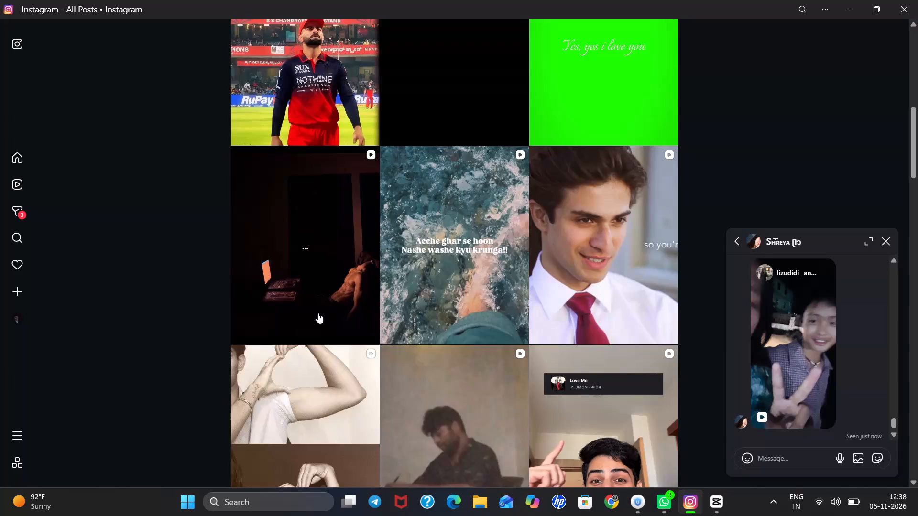
{"action": "left_click", "coordinate": [295, 393]}
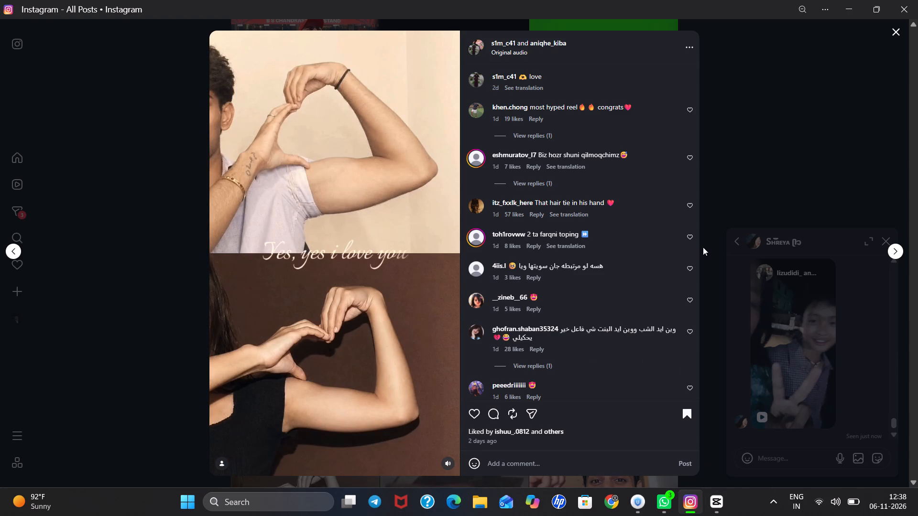
{"action": "left_click", "coordinate": [364, 256]}
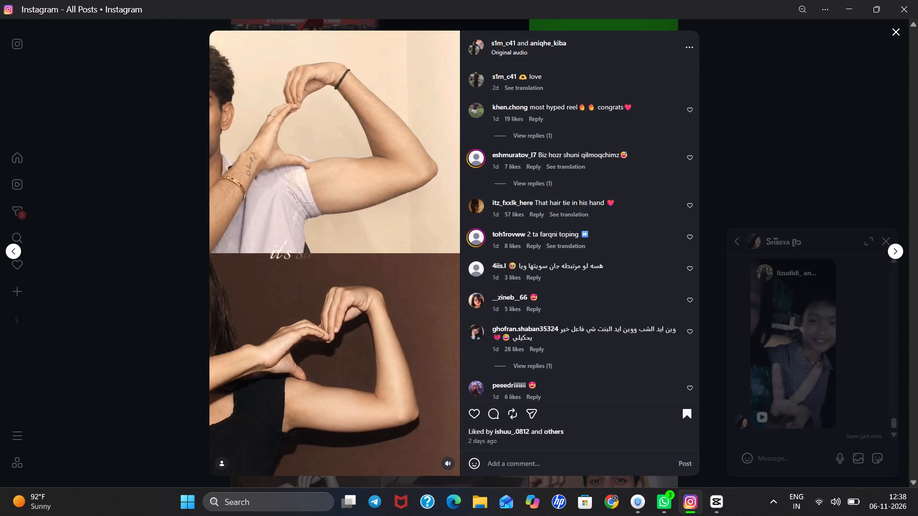
{"action": "left_click", "coordinate": [704, 492]}
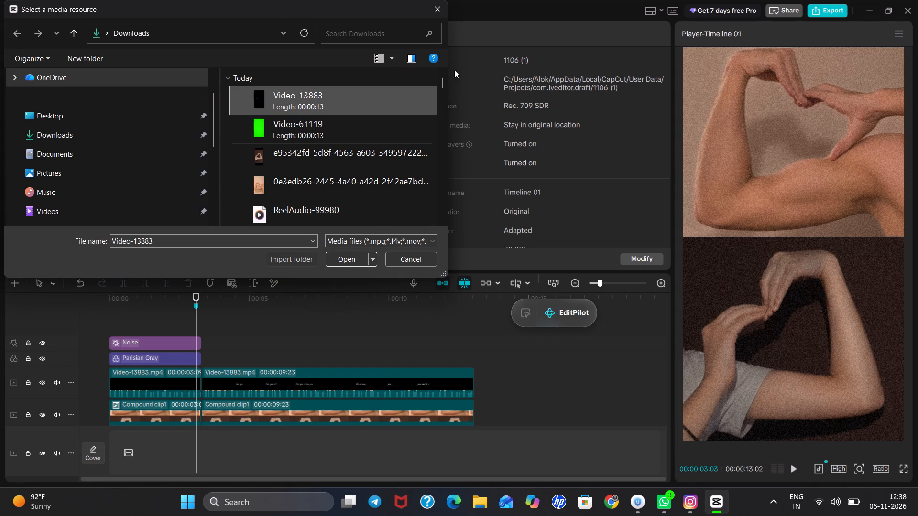
{"action": "left_click_drag", "start_coordinate": [444, 19], "coordinate": [437, 7]}
{"action": "left_click", "coordinate": [437, 7]}
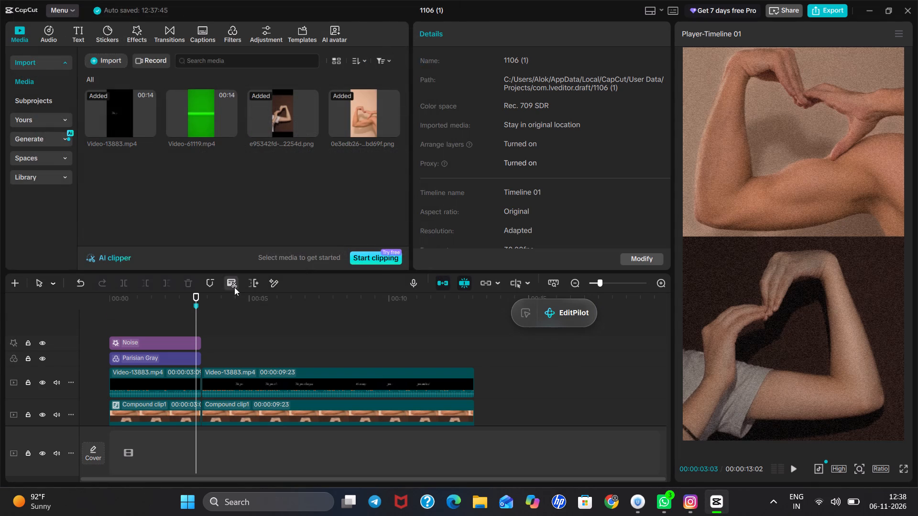
Add the Moody Fall filter on a new track above the second Compound clip1 segment, starting at about 00:03:24.
{"action": "double_click", "coordinate": [208, 313]}
{"action": "left_click_drag", "start_coordinate": [208, 313], "coordinate": [215, 323]}
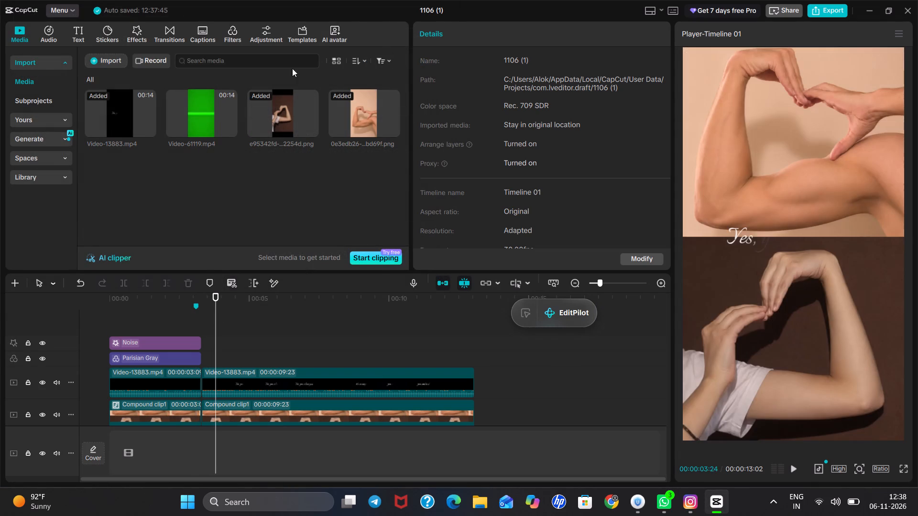
{"action": "left_click", "coordinate": [239, 27]}
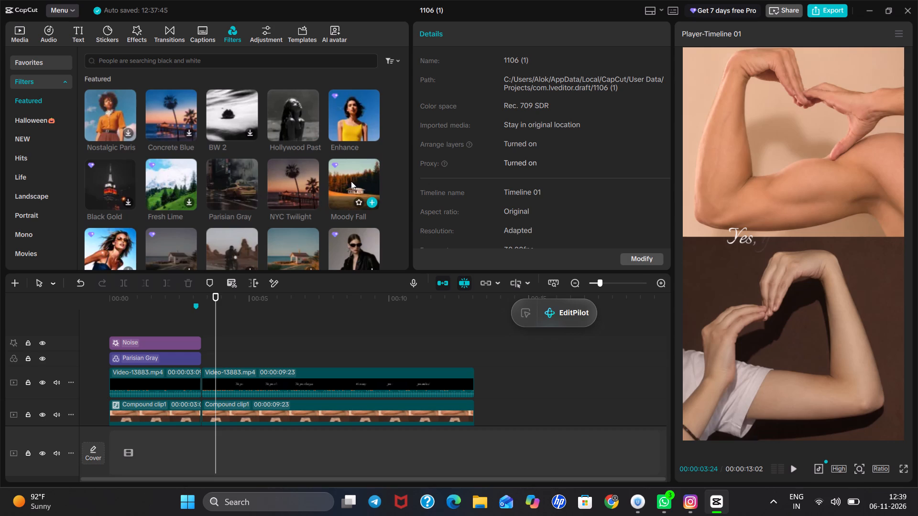
{"action": "left_click_drag", "start_coordinate": [357, 181], "coordinate": [219, 348]}
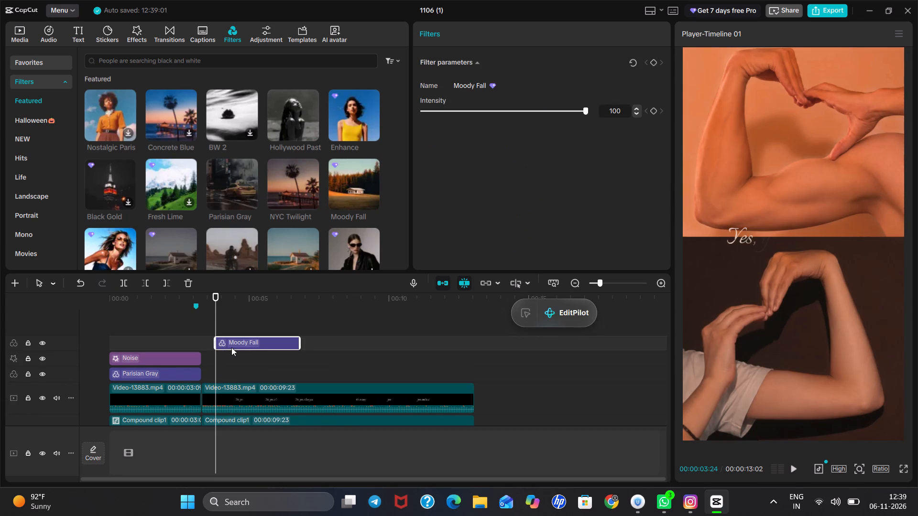
Delete the Moody Fall filter from the timeline.
{"action": "key", "text": "BackSpace"}
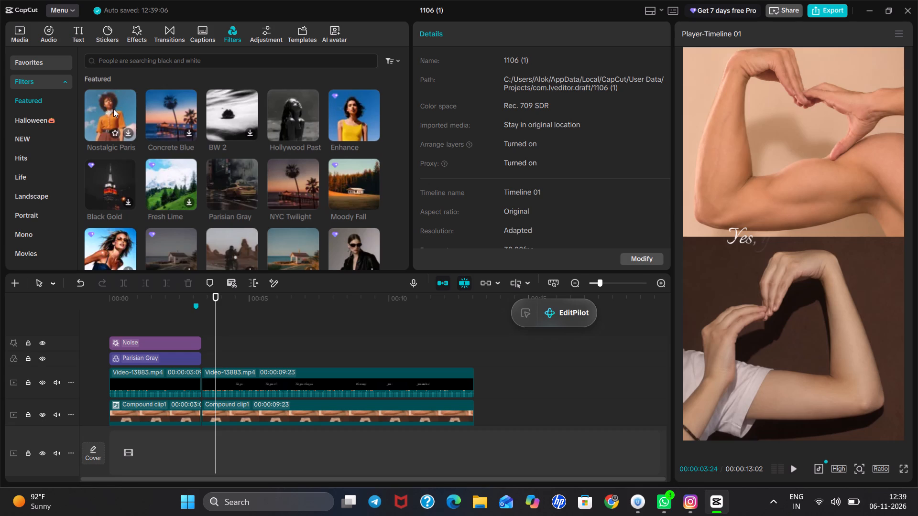
Add the Dune 1 filter on the Parisian Gray track, starting where Parisian Gray ends and extending to the end of the video.
{"action": "left_click", "coordinate": [113, 109]}
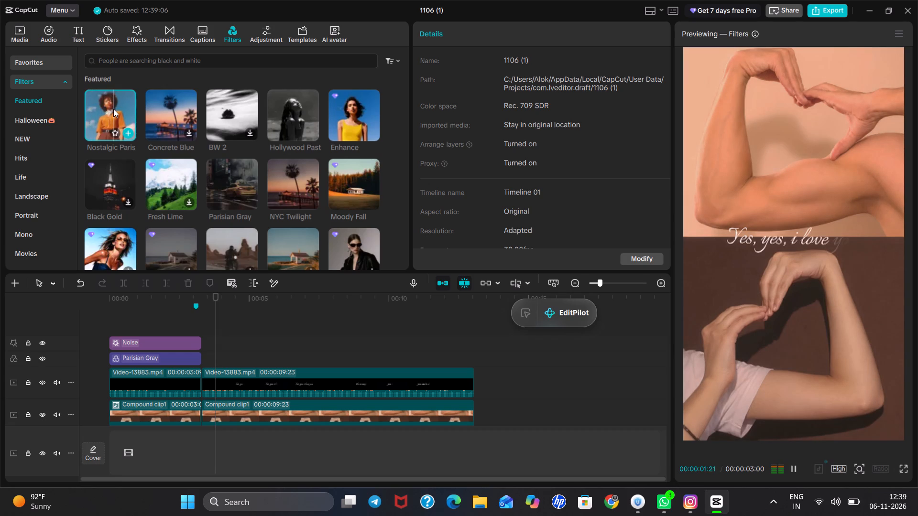
{"action": "scroll", "coordinate": [175, 135], "scroll_direction": "down", "scroll_amount": 1}
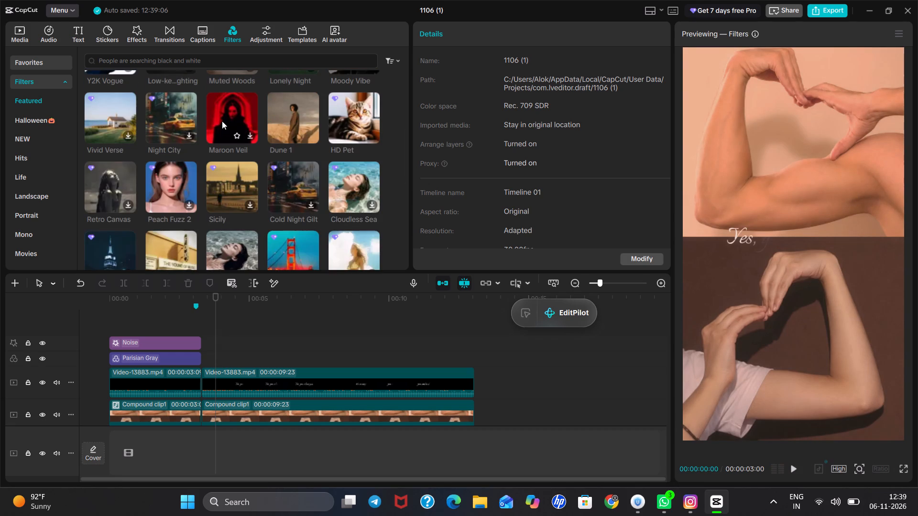
{"action": "scroll", "coordinate": [222, 121], "scroll_direction": "up", "scroll_amount": 1}
{"action": "left_click_drag", "start_coordinate": [282, 189], "coordinate": [226, 340]}
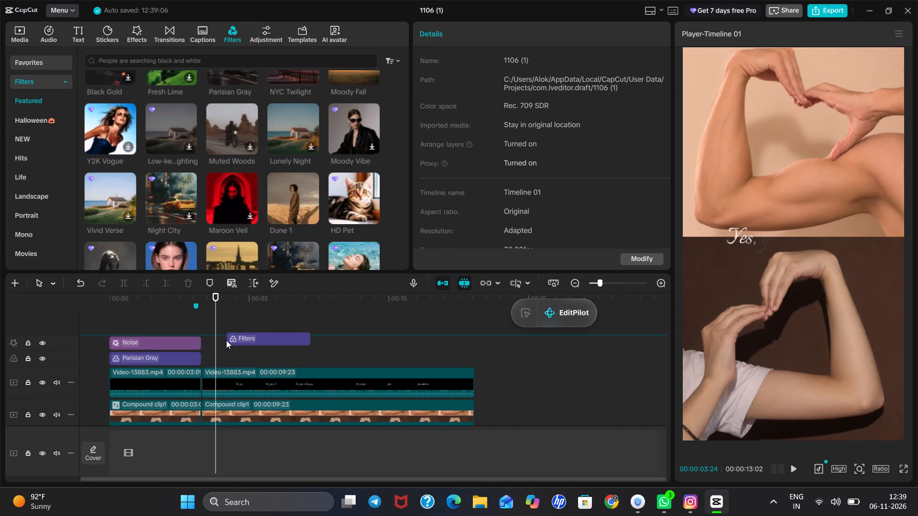
{"action": "left_click", "coordinate": [259, 319]}
{"action": "left_click_drag", "start_coordinate": [259, 319], "coordinate": [277, 328]}
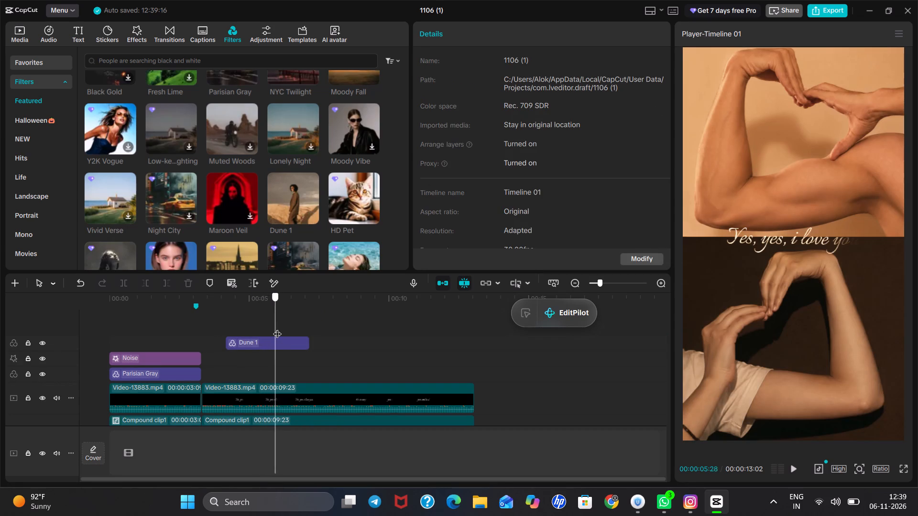
{"action": "left_click_drag", "start_coordinate": [277, 328], "coordinate": [289, 330]}
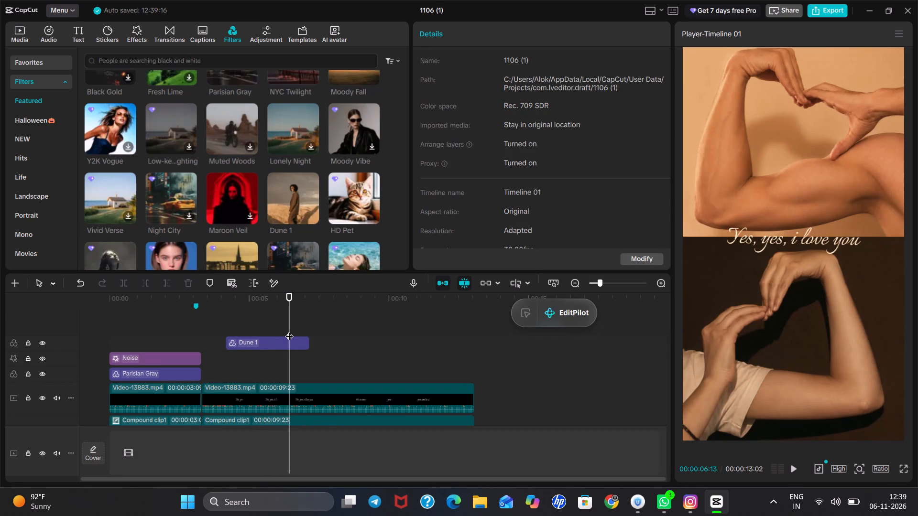
{"action": "left_click_drag", "start_coordinate": [255, 341], "coordinate": [234, 370]}
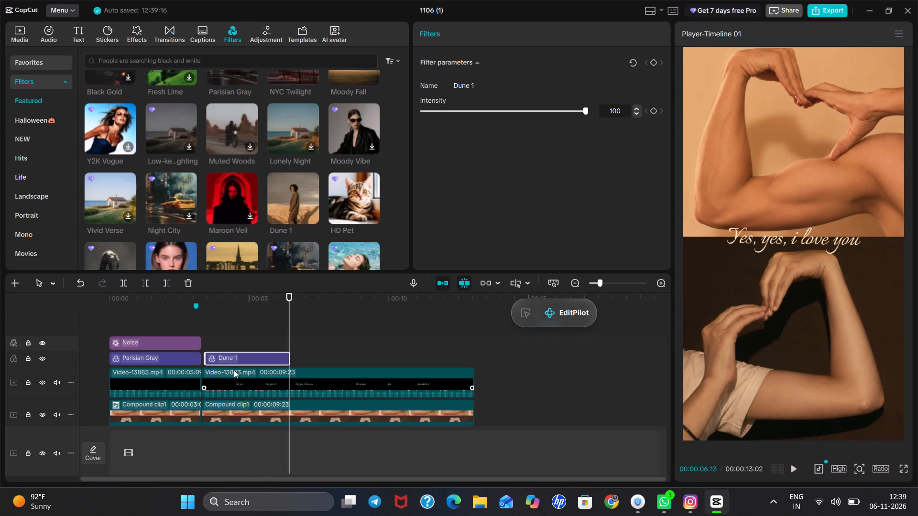
{"action": "left_click", "coordinate": [204, 355]}
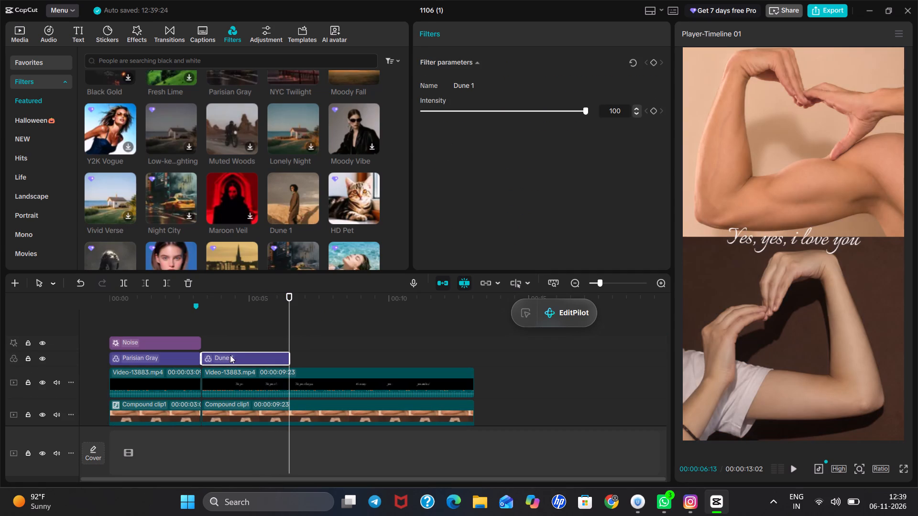
{"action": "left_click_drag", "start_coordinate": [287, 356], "coordinate": [466, 364]}
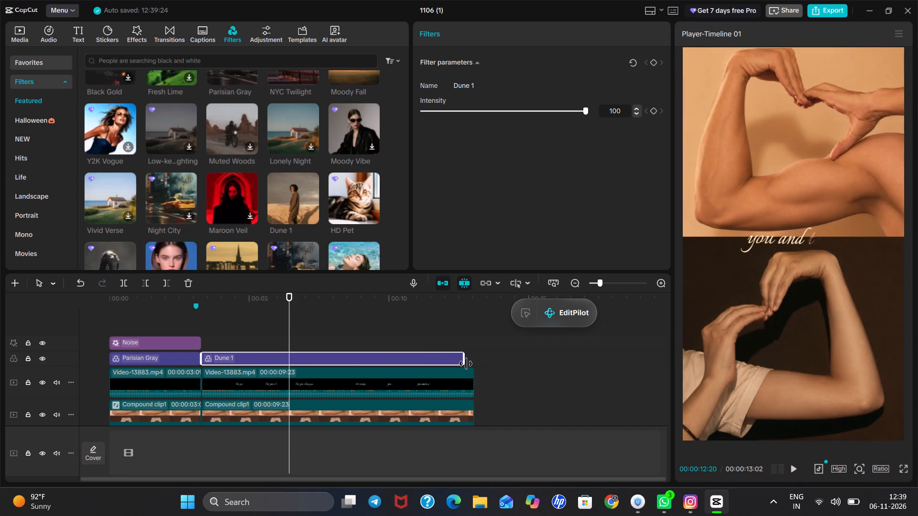
{"action": "left_click_drag", "start_coordinate": [466, 364], "coordinate": [470, 364]}
Play the video repeatedly from the start to review the change from the Parisian Gray opening to the Dune 1 section.
{"action": "double_click", "coordinate": [219, 328]}
{"action": "left_click_drag", "start_coordinate": [219, 328], "coordinate": [61, 372]}
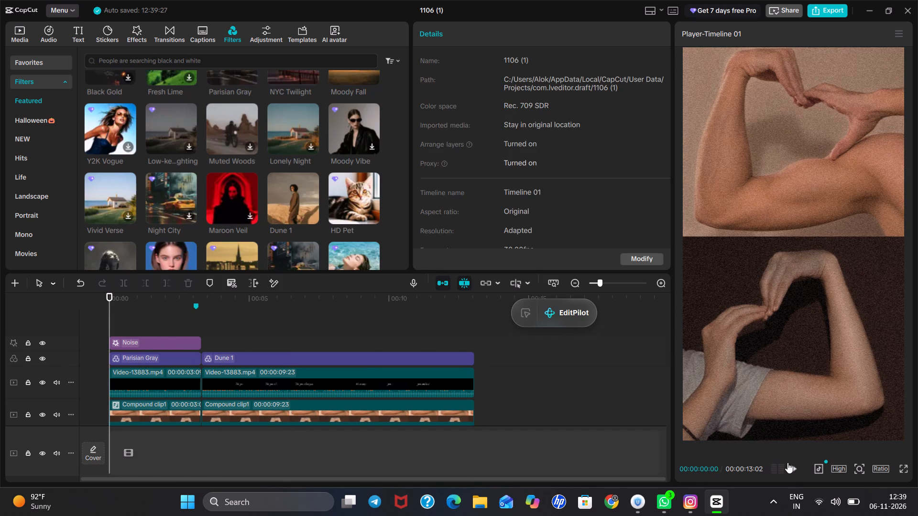
{"action": "left_click", "coordinate": [792, 465]}
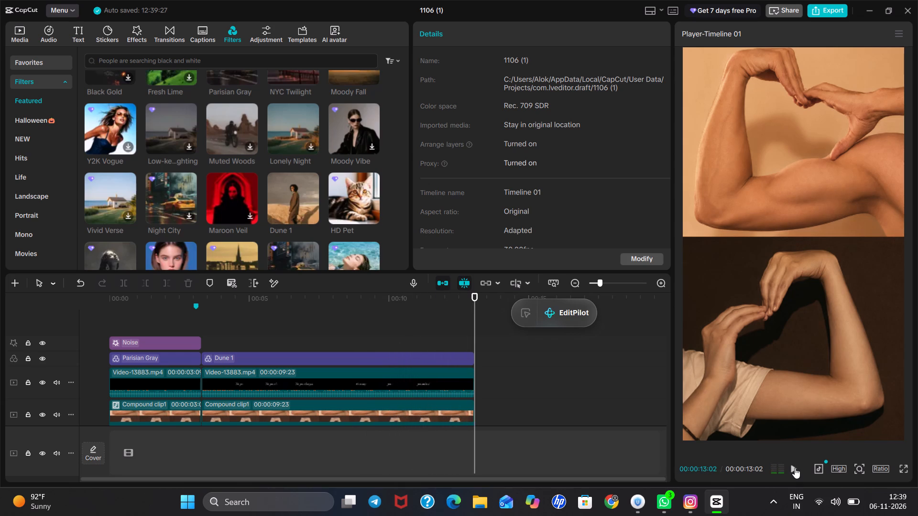
{"action": "left_click", "coordinate": [795, 468]}
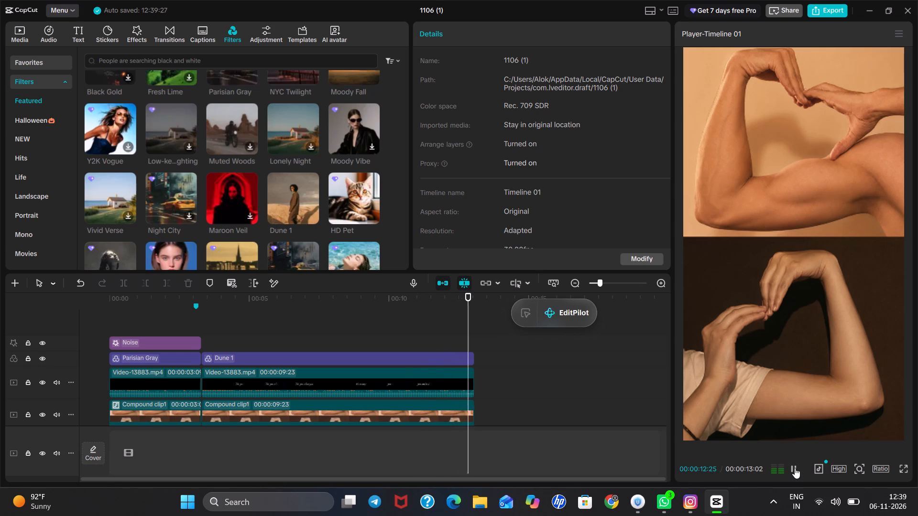
{"action": "left_click", "coordinate": [795, 468]}
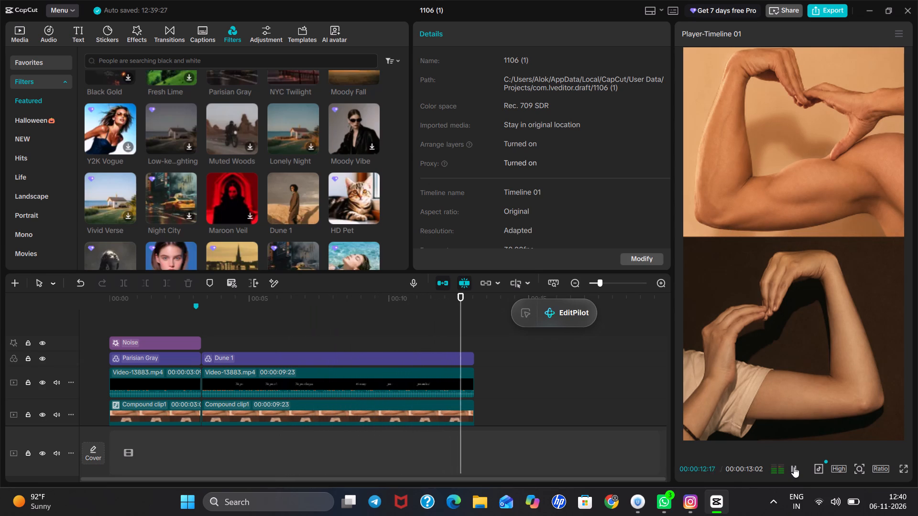
{"action": "left_click", "coordinate": [794, 467]}
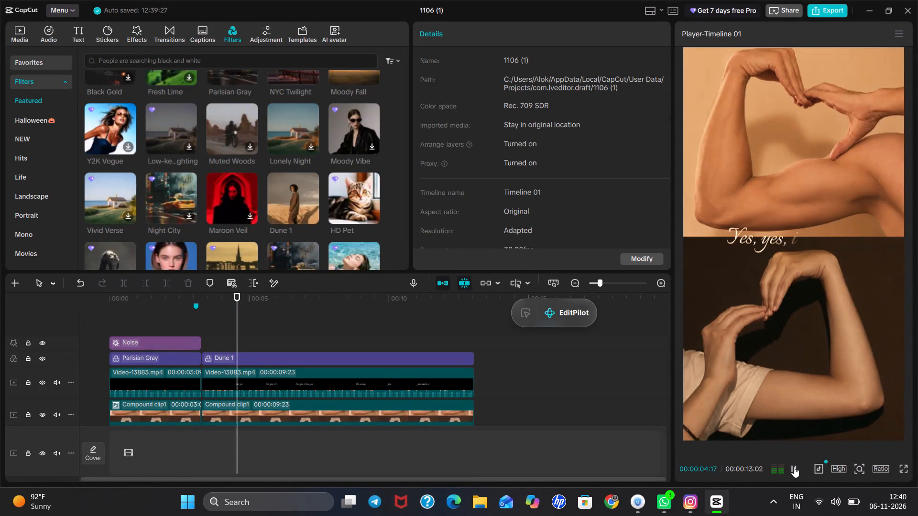
{"action": "left_click", "coordinate": [794, 467]}
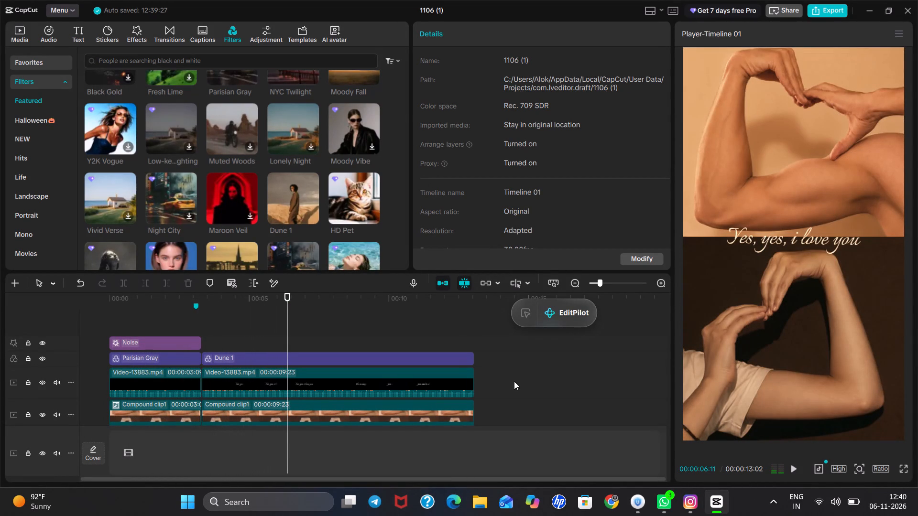
Apply the Fade In entrance animation to the second Video-13883.mp4 text clip.
{"action": "left_click", "coordinate": [216, 374]}
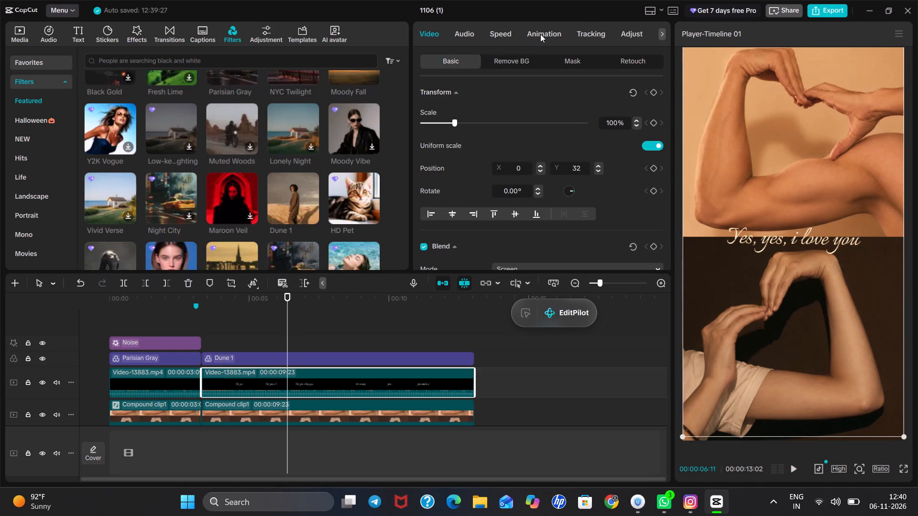
{"action": "left_click", "coordinate": [540, 34]}
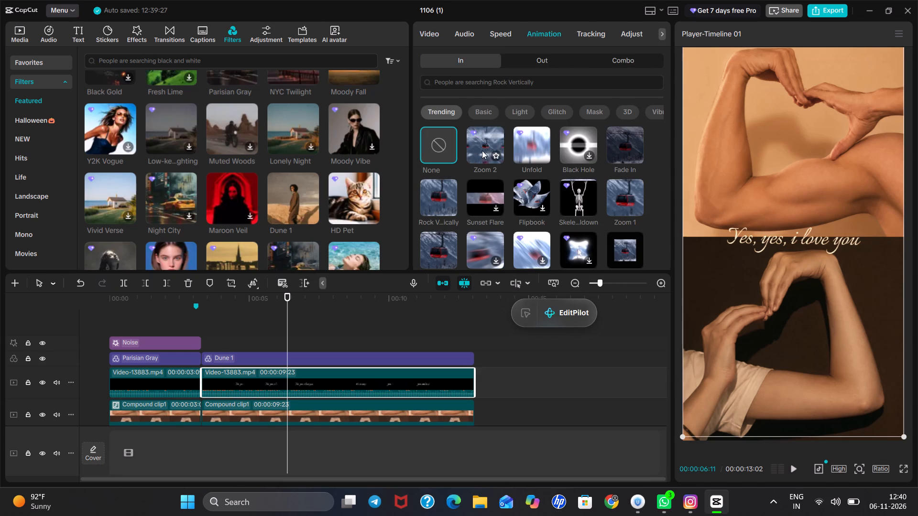
{"action": "left_click", "coordinate": [619, 138]}
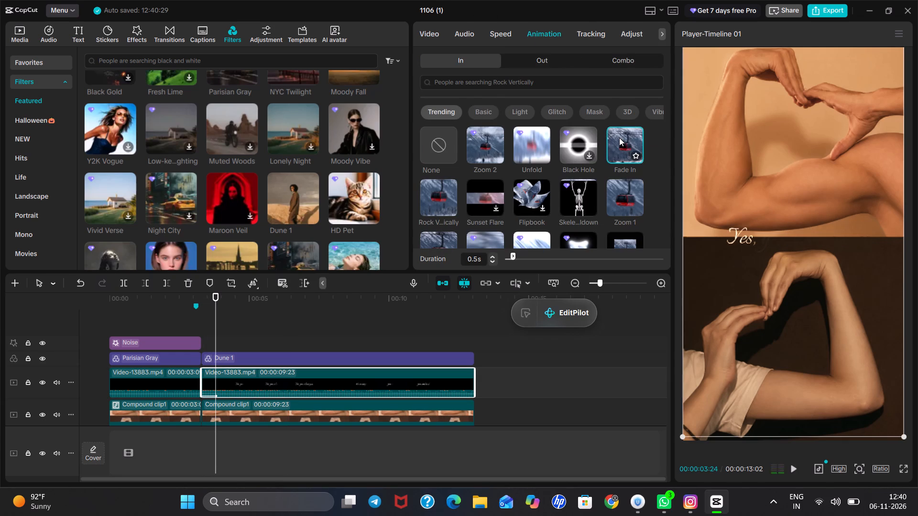
Play the video from about 00:03 to check how the second text clip fades in.
{"action": "double_click", "coordinate": [196, 317]}
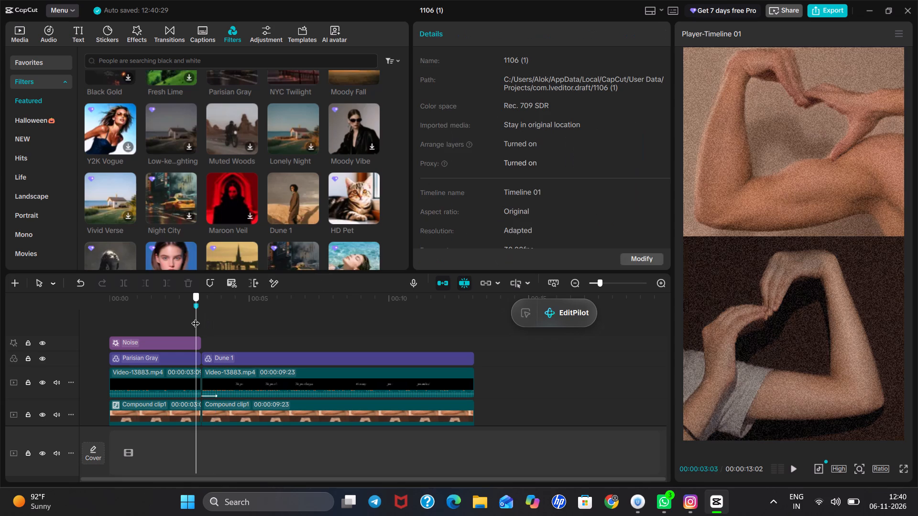
{"action": "left_click", "coordinate": [791, 463]}
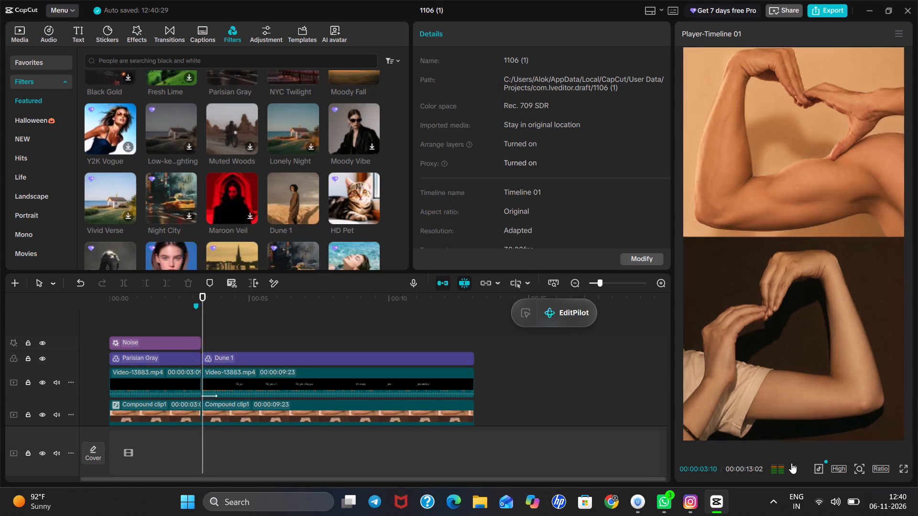
{"action": "left_click", "coordinate": [791, 463]}
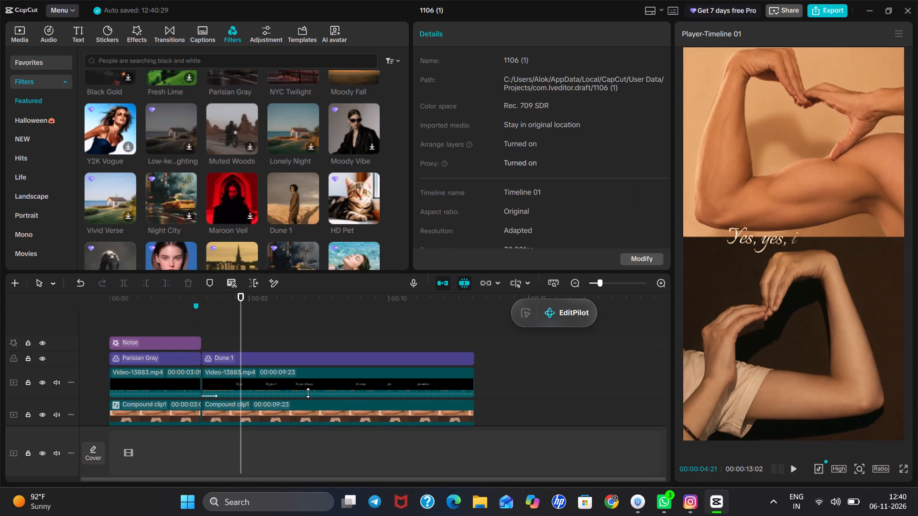
Remove the Fade In entrance animation from the second Video-13883.mp4 text clip by setting its entrance animation to None.
{"action": "left_click", "coordinate": [285, 381]}
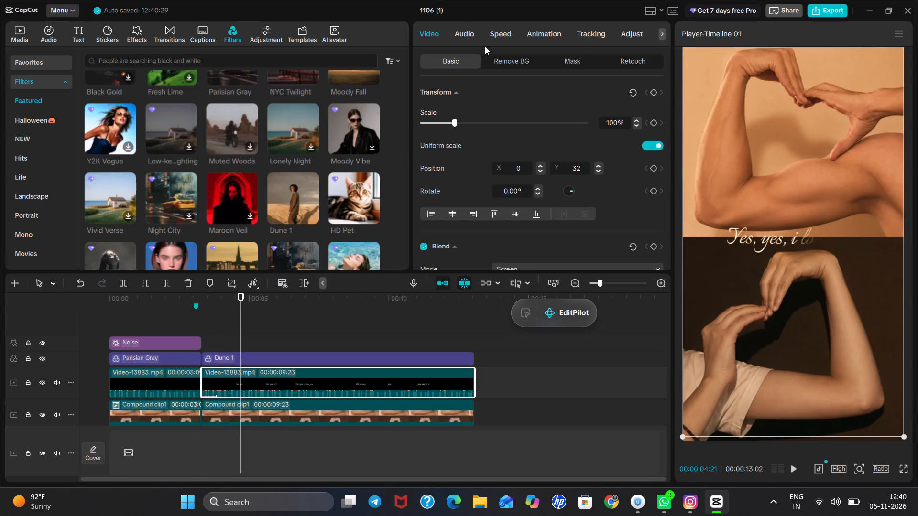
{"action": "left_click", "coordinate": [541, 33]}
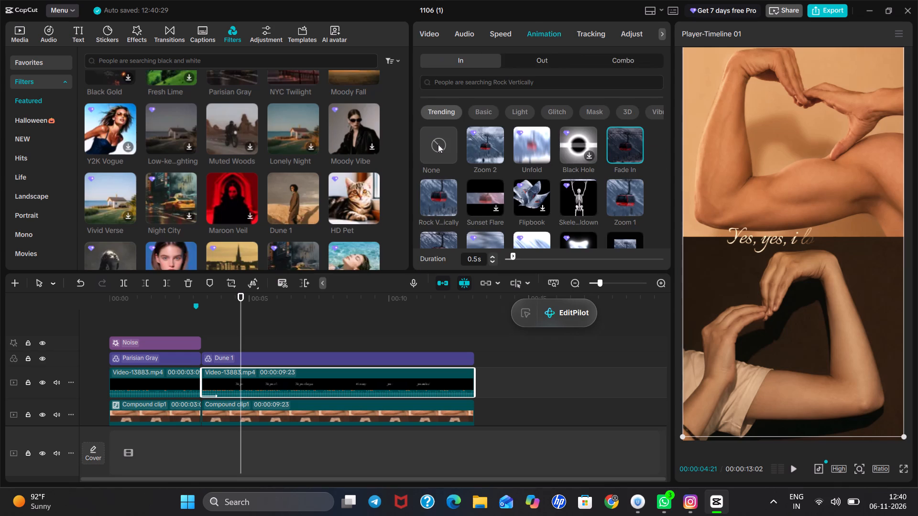
{"action": "left_click", "coordinate": [438, 144]}
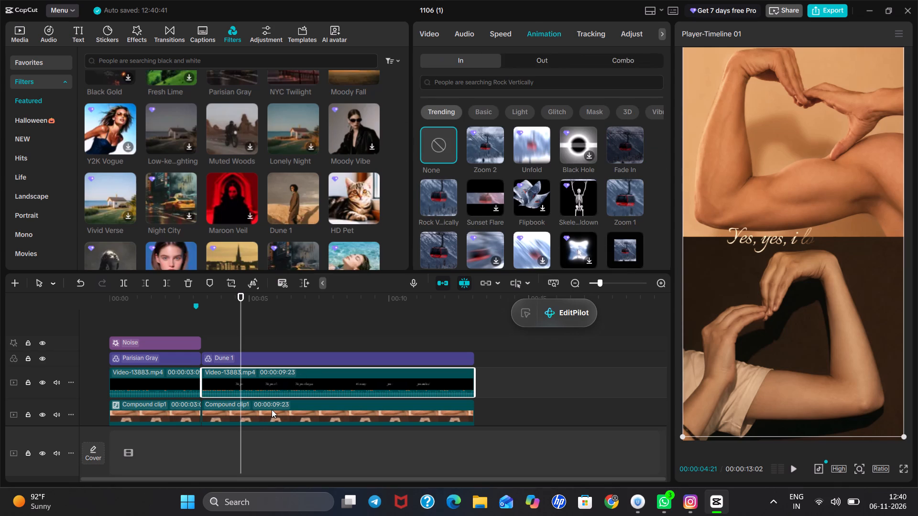
Apply the Fade In entrance animation to the second Compound clip1 segment, under the Dune 1 filter.
{"action": "left_click", "coordinate": [272, 409]}
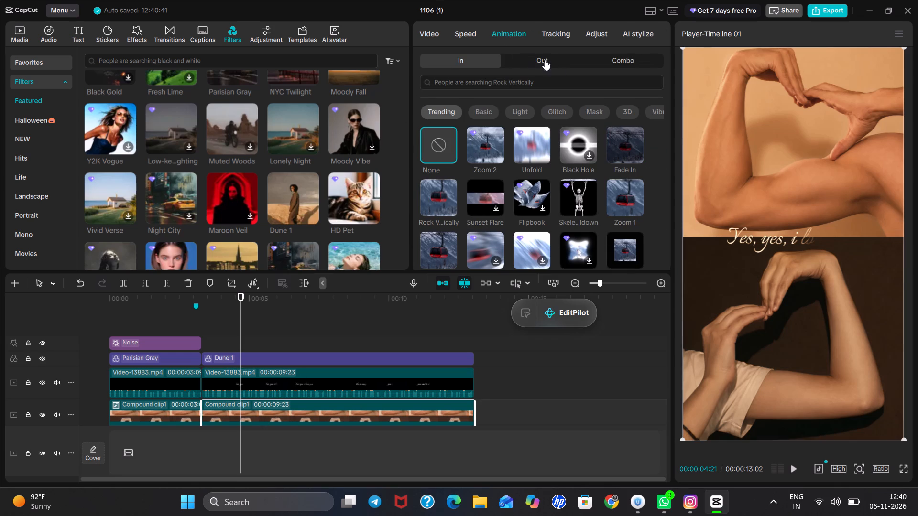
{"action": "left_click", "coordinate": [620, 150]}
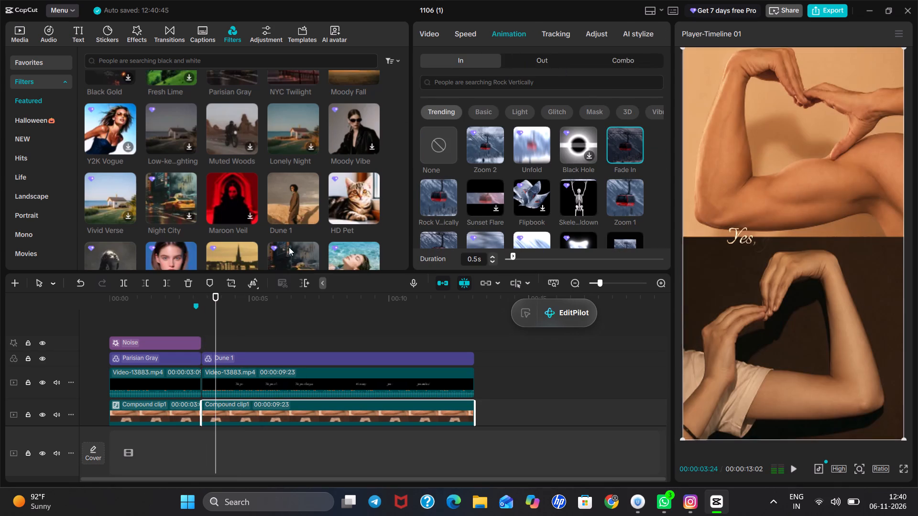
Play the whole video from the start, and replay it, to review the fade into the Dune 1 section.
{"action": "double_click", "coordinate": [191, 323]}
{"action": "left_click_drag", "start_coordinate": [191, 323], "coordinate": [87, 363]}
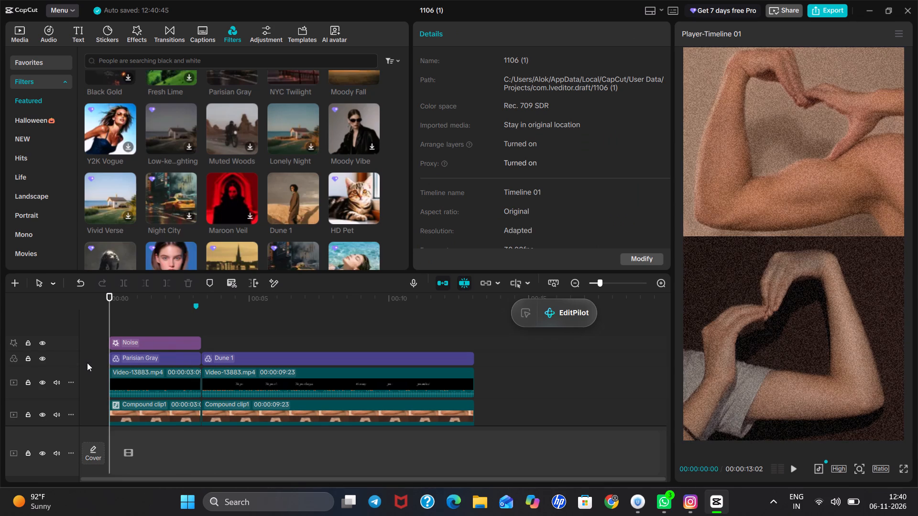
{"action": "left_click", "coordinate": [799, 466]}
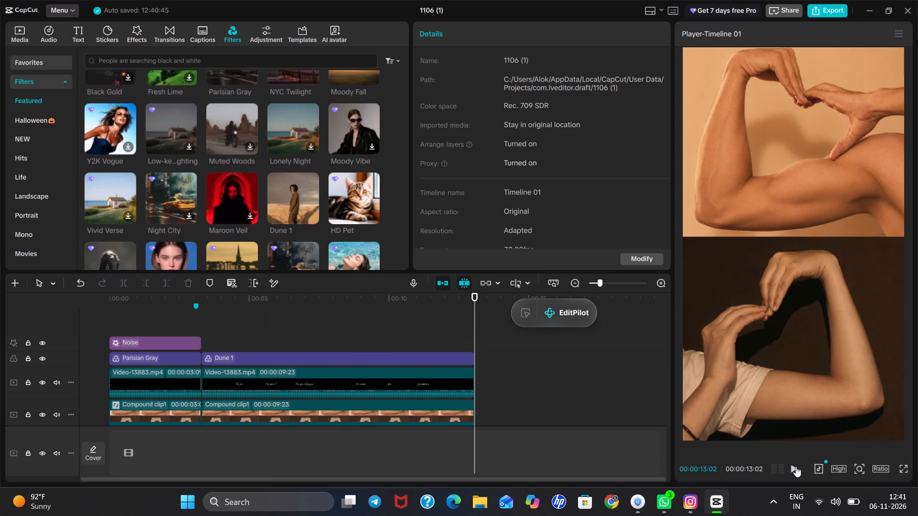
{"action": "left_click", "coordinate": [796, 466]}
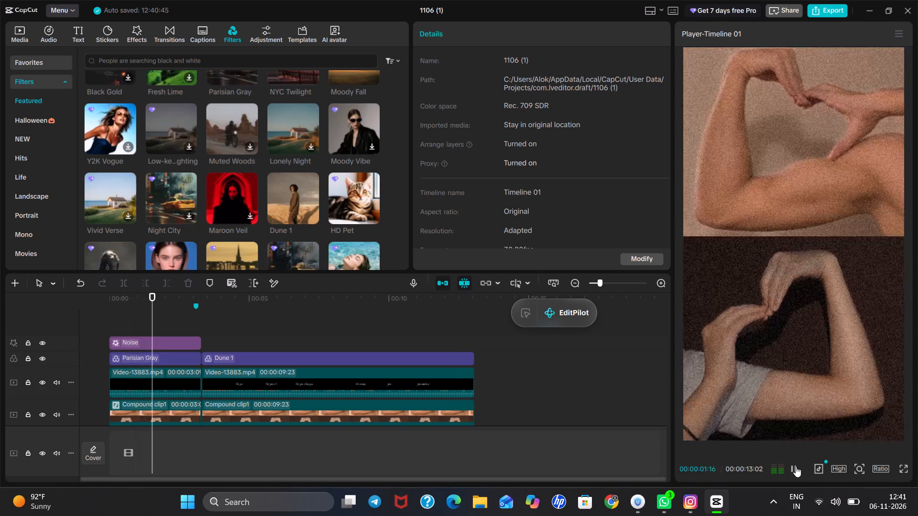
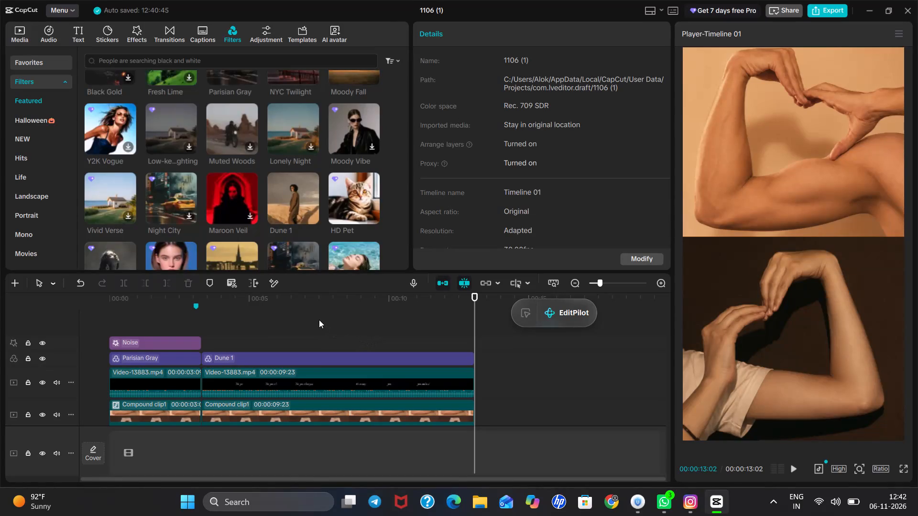
Play the whole video from the start and replay it to review the edit.
{"action": "double_click", "coordinate": [319, 320]}
{"action": "left_click_drag", "start_coordinate": [319, 320], "coordinate": [22, 402]}
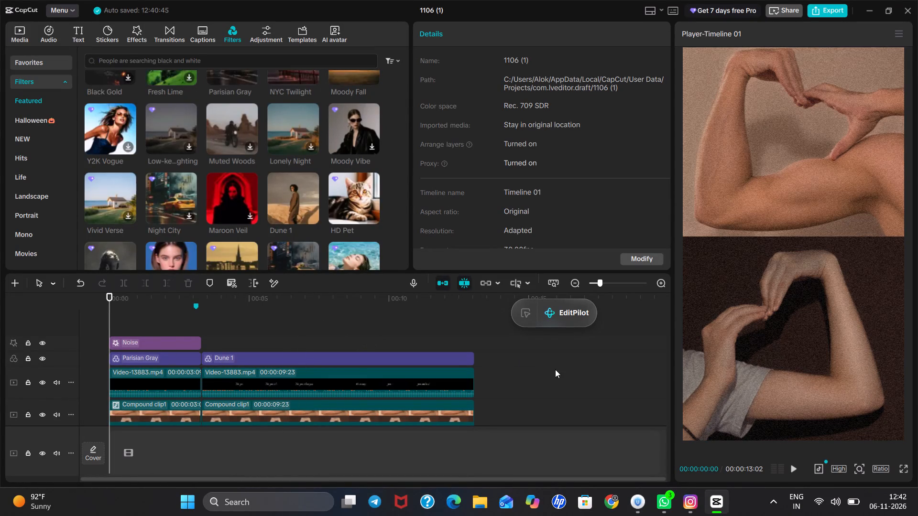
{"action": "left_click", "coordinate": [792, 468]}
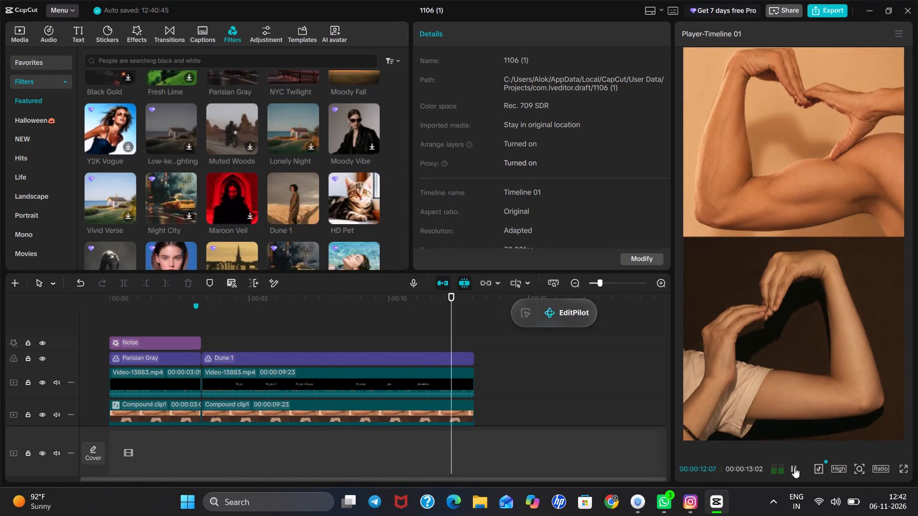
{"action": "left_click", "coordinate": [794, 467]}
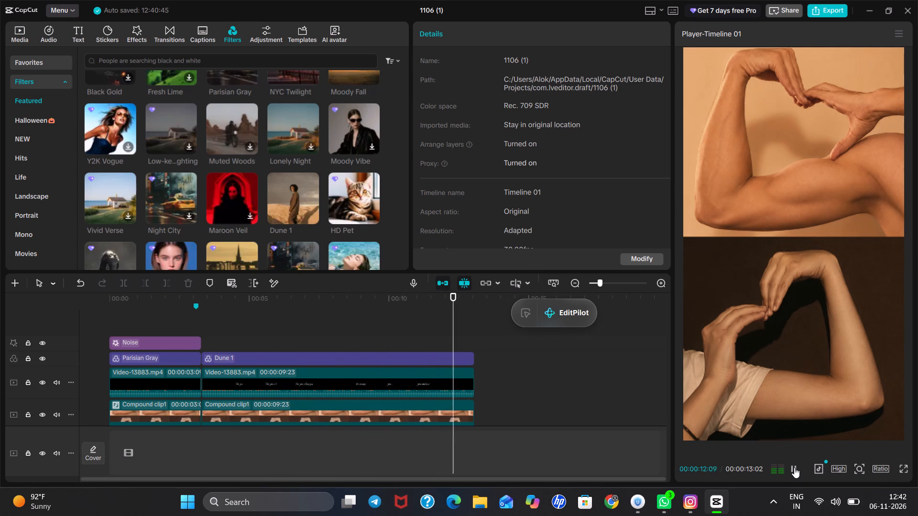
{"action": "left_click", "coordinate": [794, 467]}
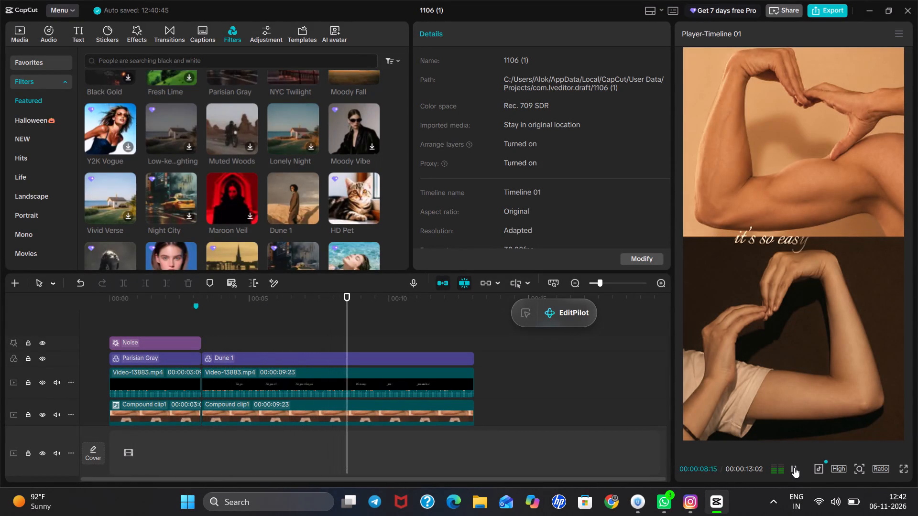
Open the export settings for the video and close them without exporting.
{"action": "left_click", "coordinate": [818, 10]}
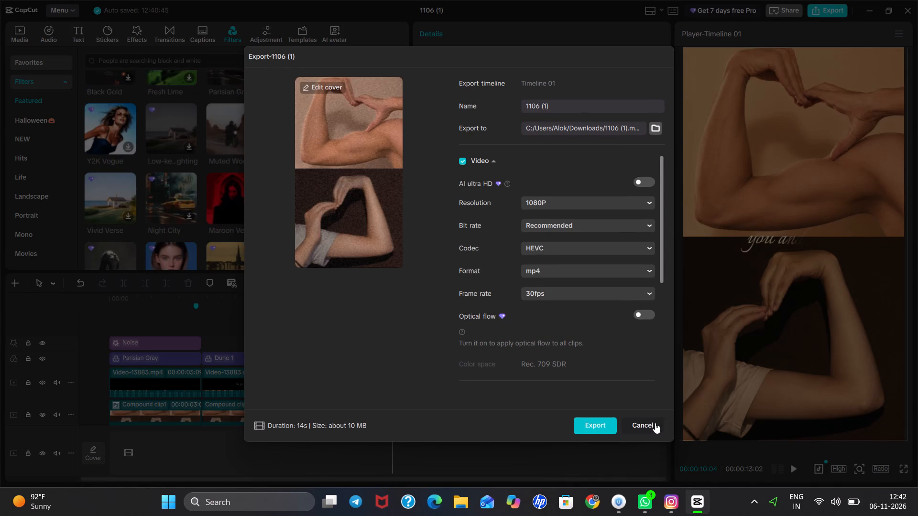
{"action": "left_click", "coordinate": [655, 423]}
Preview the Moody Vibe filter over the opening and the main section, and add it on a new track above the start of Dune 1.
{"action": "triple_click", "coordinate": [275, 315]}
{"action": "left_click_drag", "start_coordinate": [275, 315], "coordinate": [79, 387]}
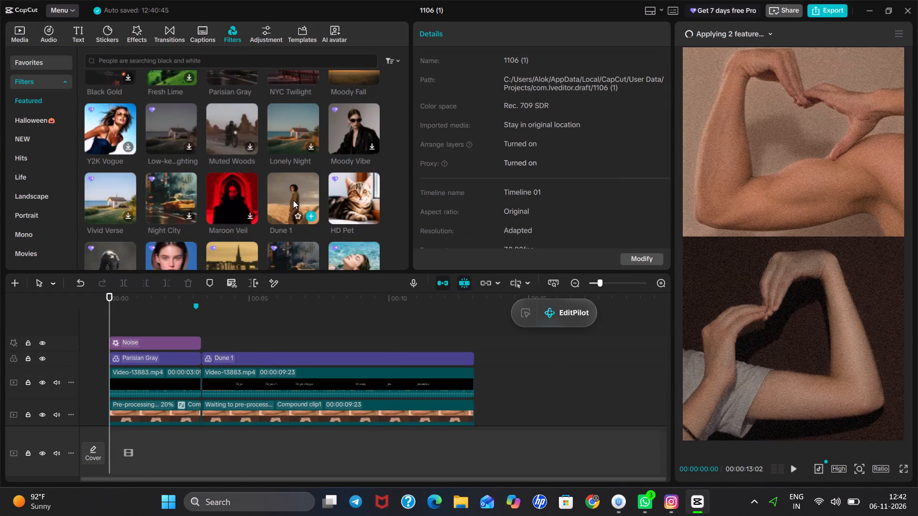
{"action": "scroll", "coordinate": [274, 183], "scroll_direction": "down", "scroll_amount": 1}
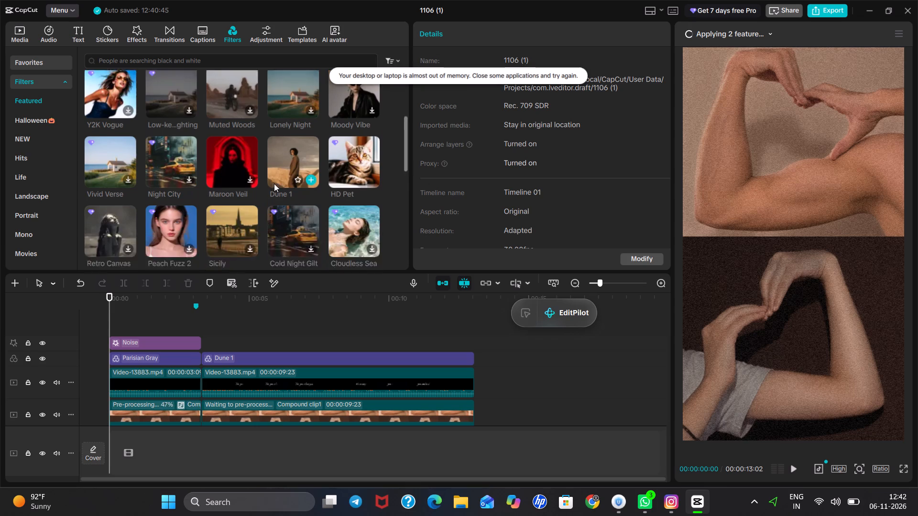
{"action": "scroll", "coordinate": [274, 183], "scroll_direction": "down", "scroll_amount": 1}
{"action": "scroll", "coordinate": [319, 148], "scroll_direction": "up", "scroll_amount": 1}
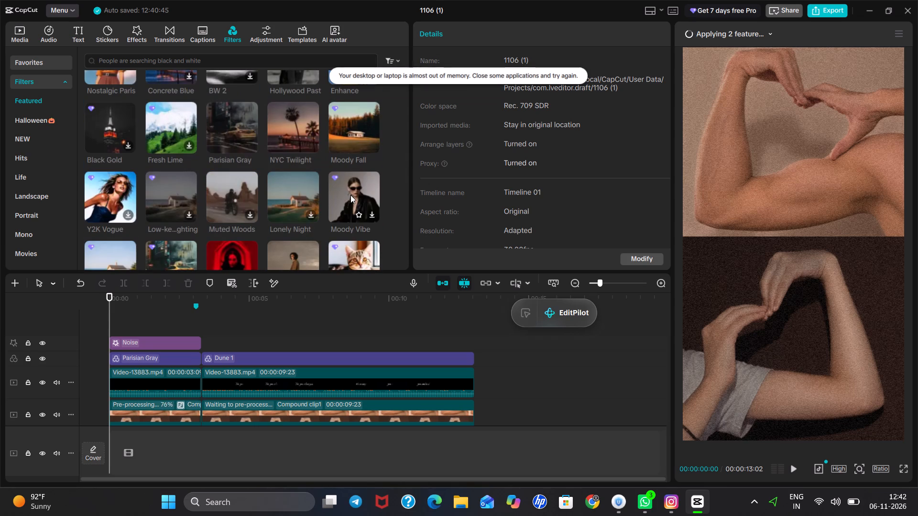
{"action": "left_click", "coordinate": [350, 195]}
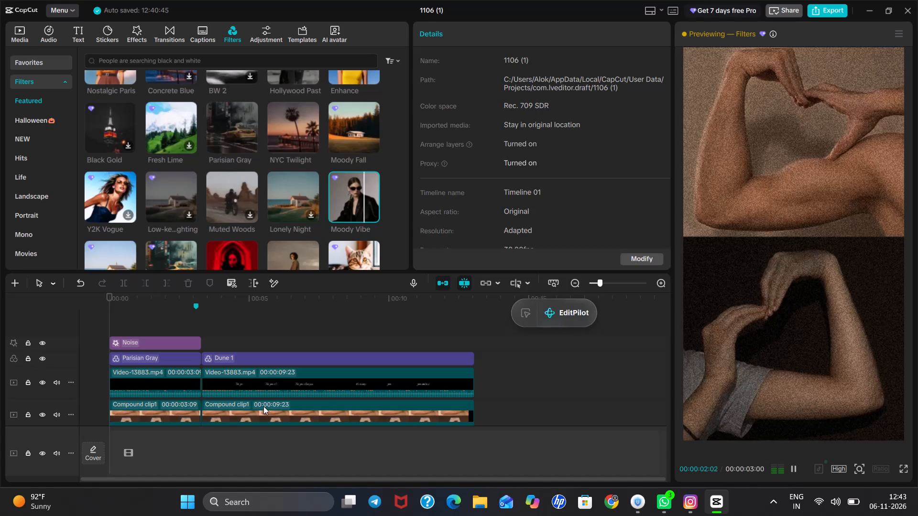
{"action": "double_click", "coordinate": [223, 334]}
{"action": "left_click_drag", "start_coordinate": [223, 334], "coordinate": [327, 210]}
{"action": "left_click_drag", "start_coordinate": [327, 210], "coordinate": [346, 199]}
{"action": "left_click", "coordinate": [346, 199]}
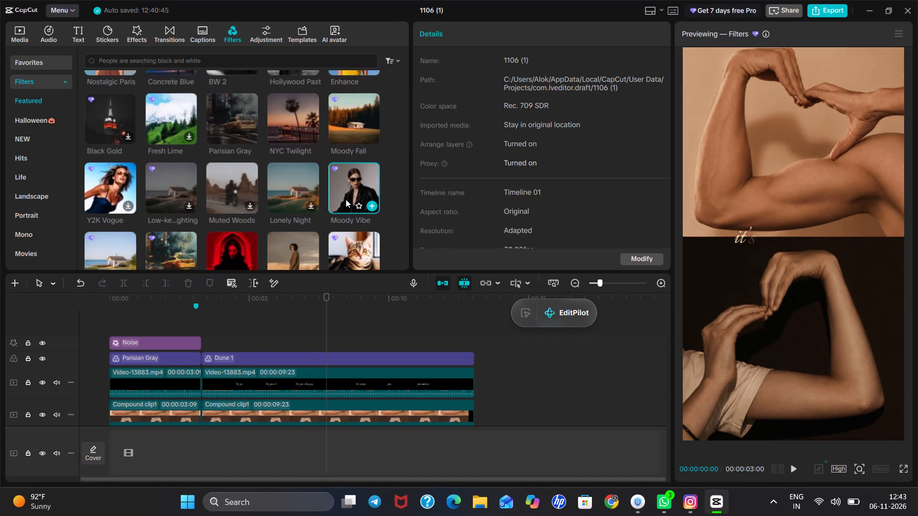
{"action": "left_click", "coordinate": [303, 316]}
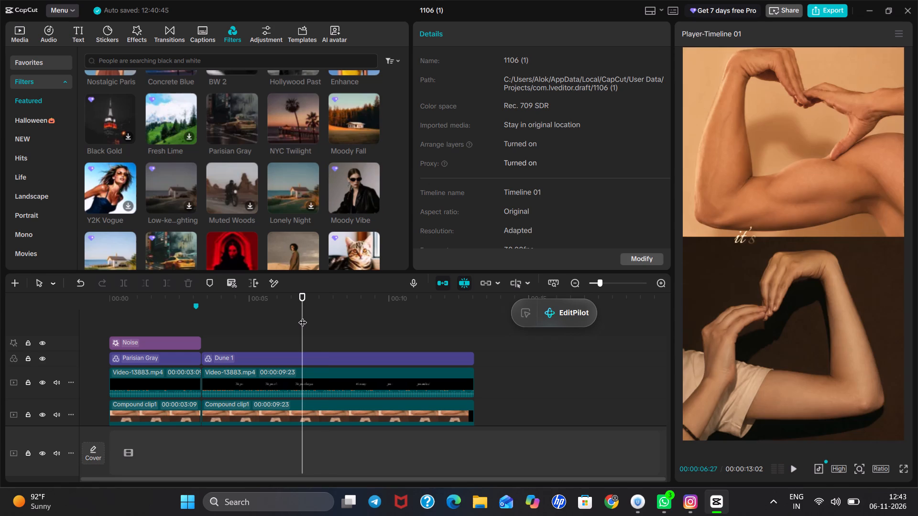
{"action": "left_click_drag", "start_coordinate": [303, 316], "coordinate": [319, 321]}
{"action": "left_click", "coordinate": [353, 190]}
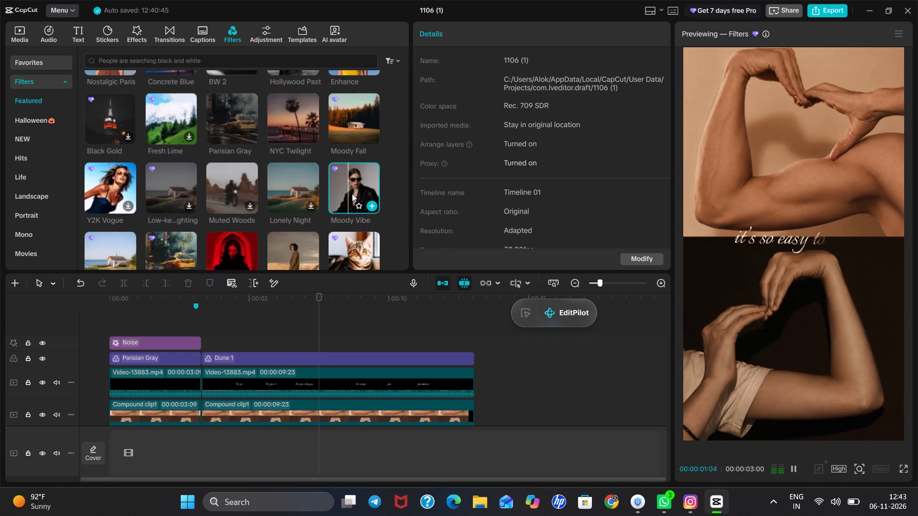
{"action": "left_click_drag", "start_coordinate": [352, 193], "coordinate": [210, 340]}
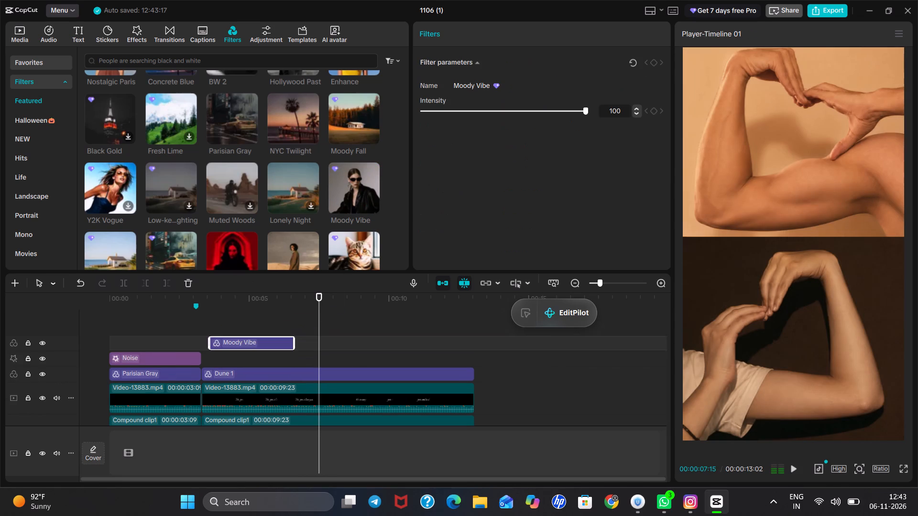
Scrub the timeline between about 00:05 and 00:08 to compare the main section with and without Moody Vibe.
{"action": "left_click", "coordinate": [262, 322]}
{"action": "left_click_drag", "start_coordinate": [262, 322], "coordinate": [331, 340]}
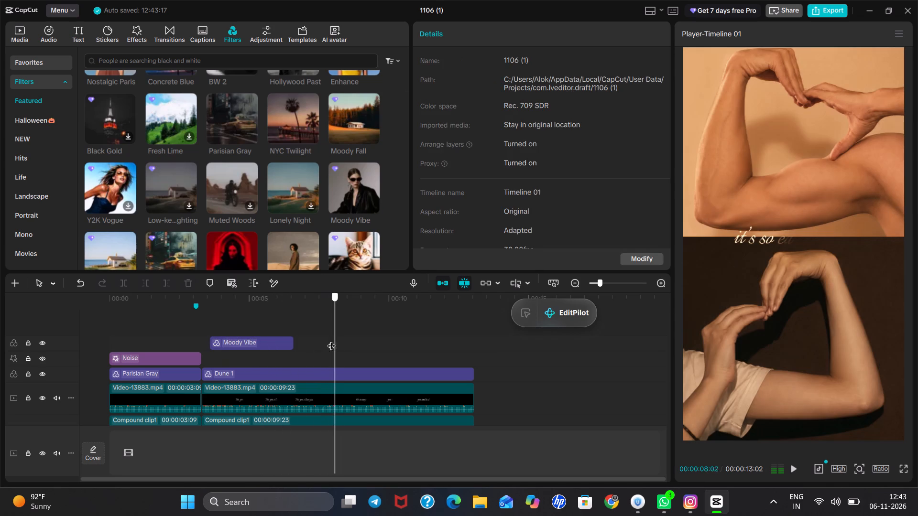
{"action": "left_click_drag", "start_coordinate": [331, 340], "coordinate": [298, 339]}
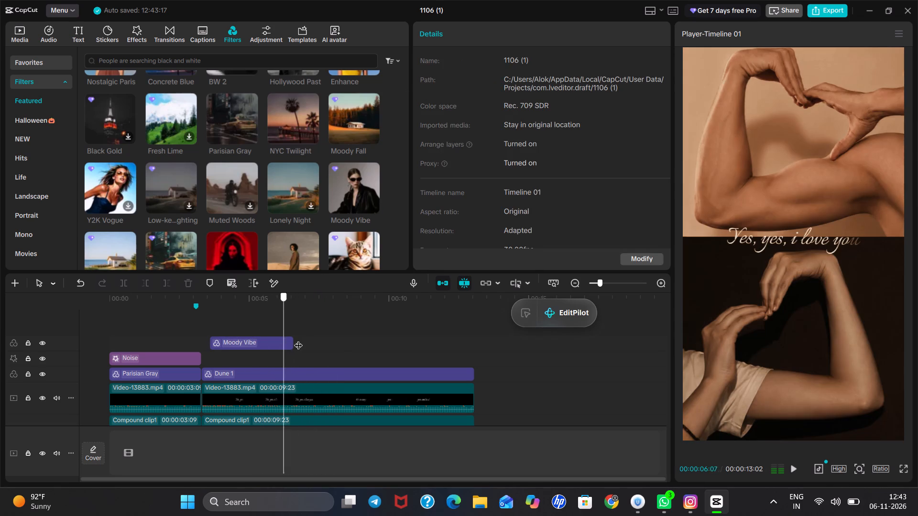
{"action": "left_click_drag", "start_coordinate": [298, 339], "coordinate": [330, 338]}
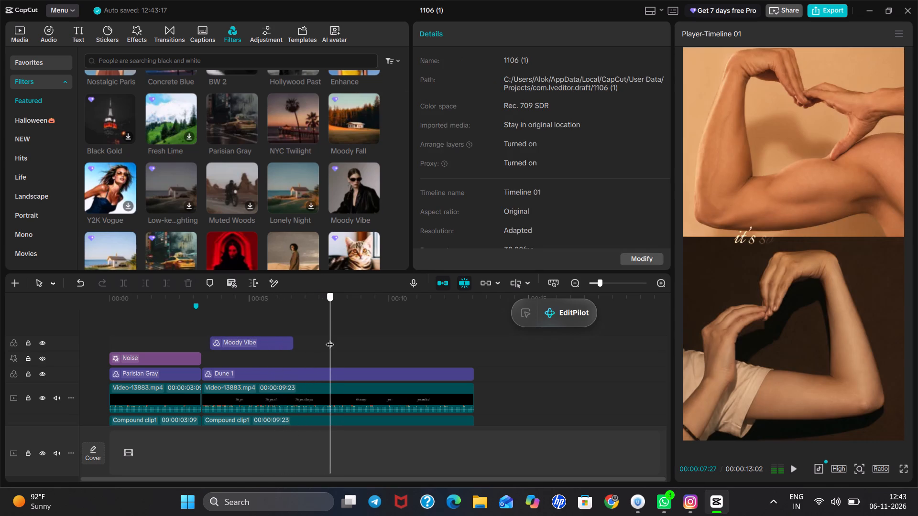
{"action": "left_click_drag", "start_coordinate": [330, 338], "coordinate": [305, 341]}
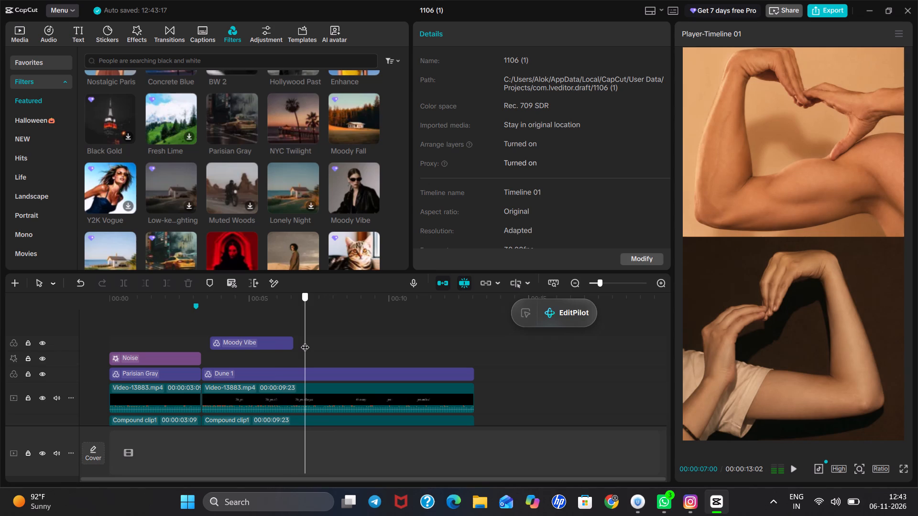
{"action": "left_click_drag", "start_coordinate": [305, 341], "coordinate": [283, 350]}
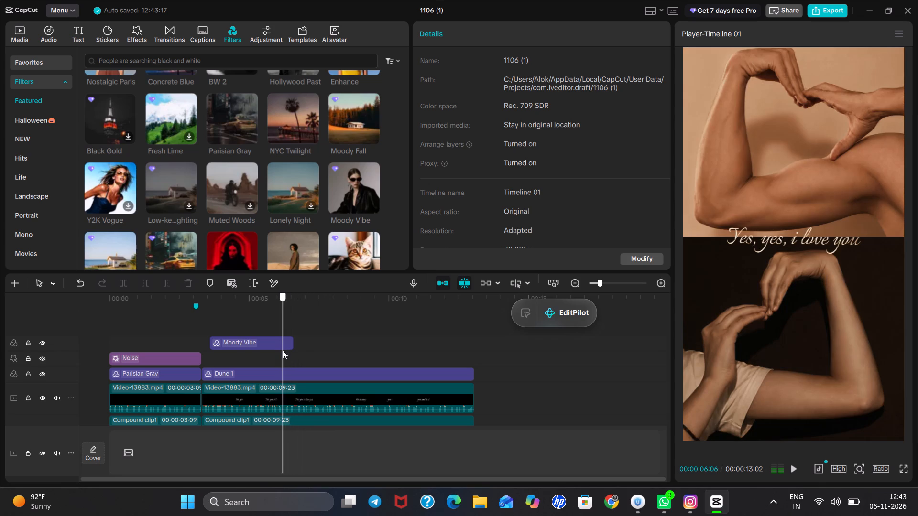
{"action": "left_click_drag", "start_coordinate": [283, 350], "coordinate": [312, 351]}
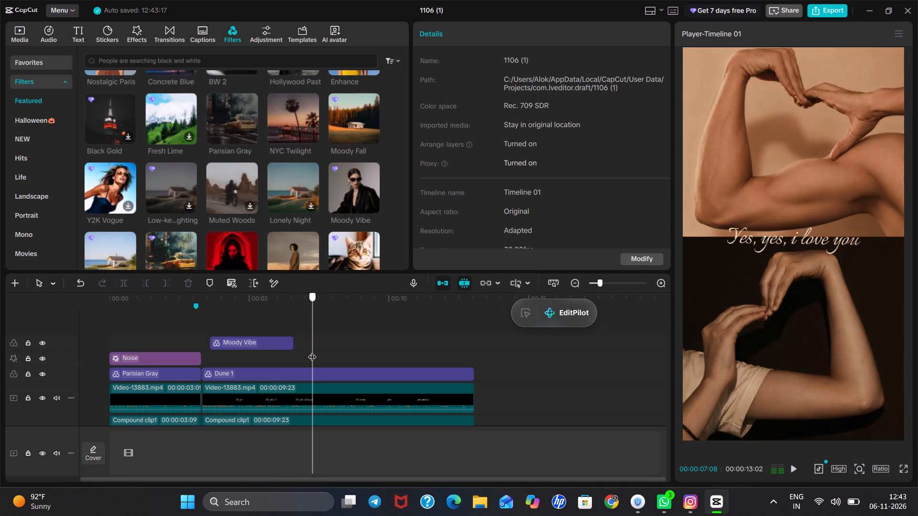
{"action": "left_click_drag", "start_coordinate": [312, 351], "coordinate": [264, 353]}
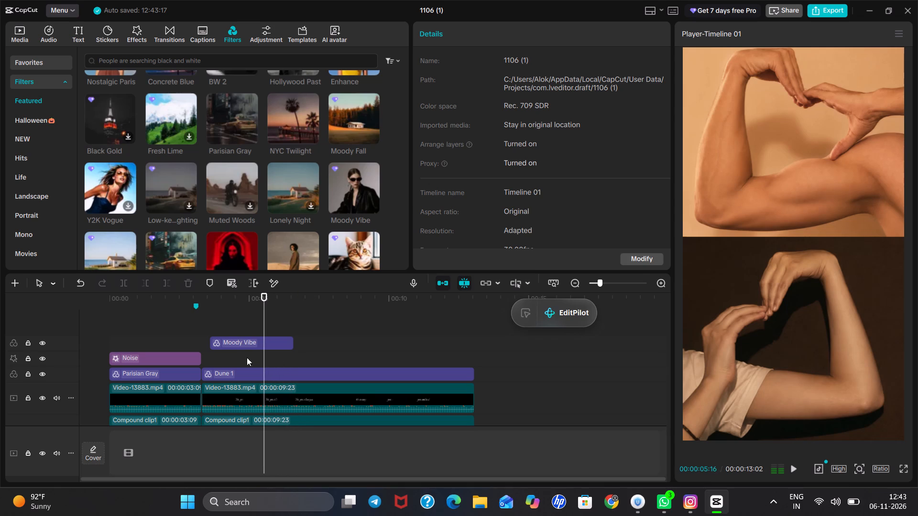
Move the Parisian Gray filter to the upper filter track at about 00:06 and put Moody Vibe in its place over the opening.
{"action": "left_click_drag", "start_coordinate": [182, 377], "coordinate": [403, 305]}
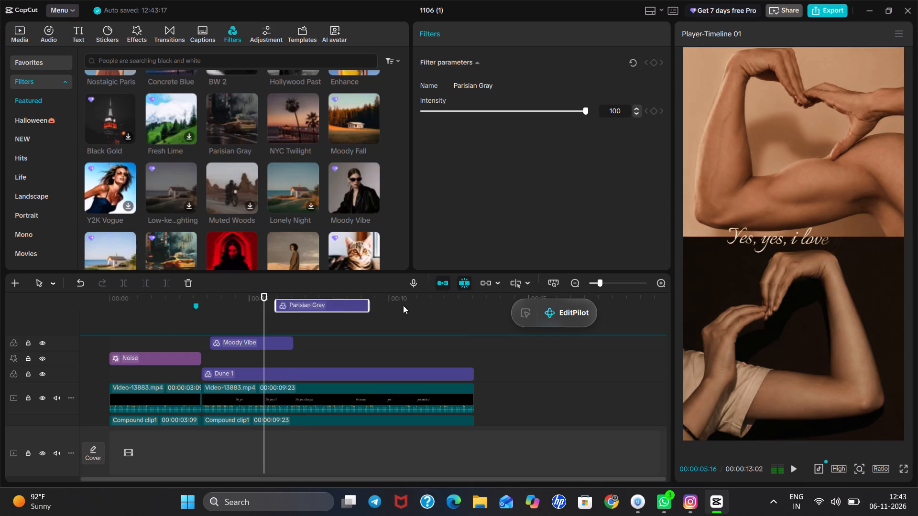
{"action": "left_click_drag", "start_coordinate": [403, 305], "coordinate": [184, 378]}
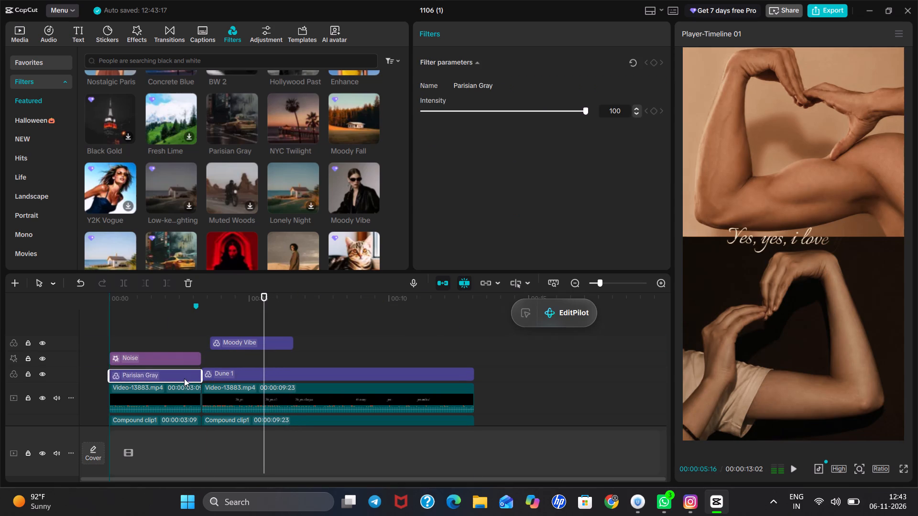
{"action": "left_click_drag", "start_coordinate": [184, 378], "coordinate": [358, 339]}
{"action": "left_click_drag", "start_coordinate": [275, 359], "coordinate": [177, 393]}
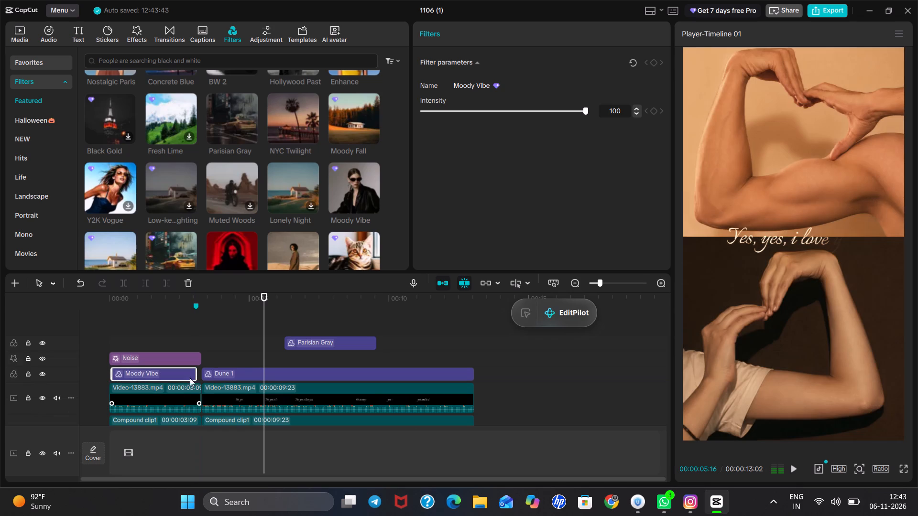
Stretch the Moody Vibe filter over the whole opening, from 00:00 up to the start of Dune 1.
{"action": "left_click", "coordinate": [194, 375]}
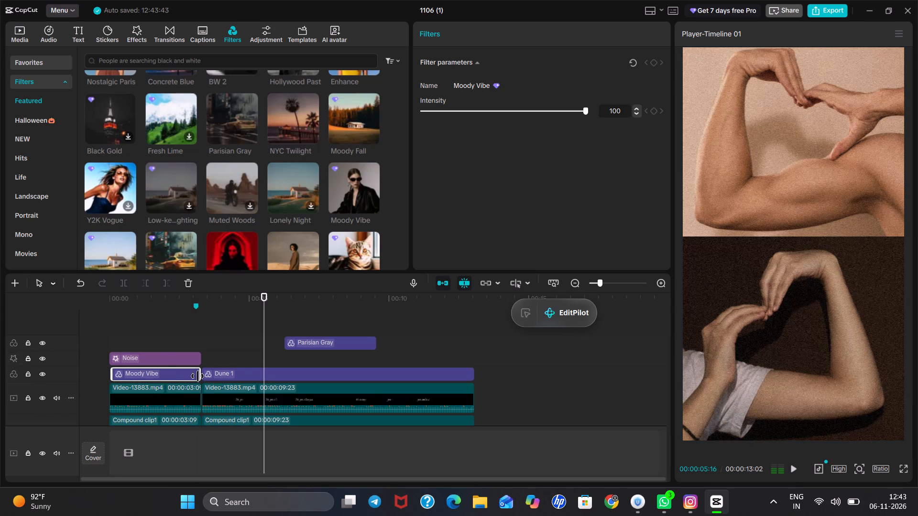
{"action": "left_click", "coordinate": [165, 342]}
{"action": "left_click_drag", "start_coordinate": [165, 342], "coordinate": [146, 345]}
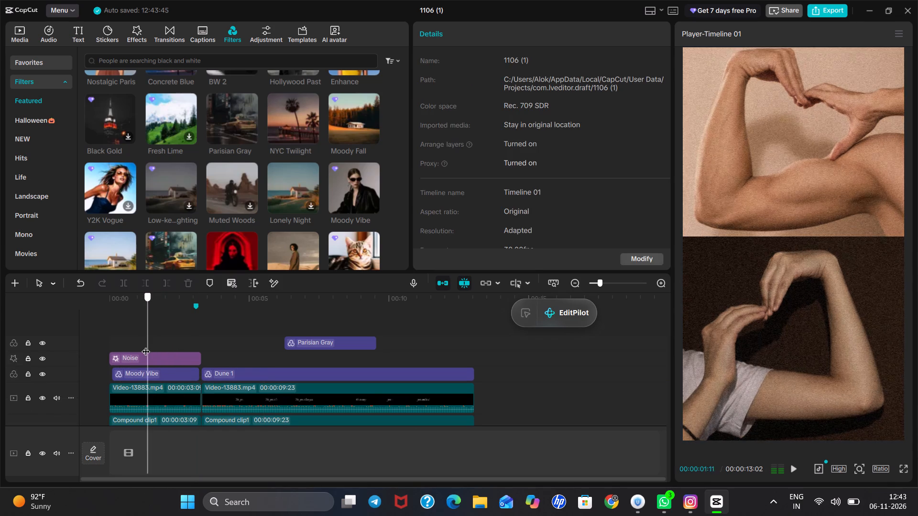
{"action": "left_click_drag", "start_coordinate": [146, 345], "coordinate": [91, 355]}
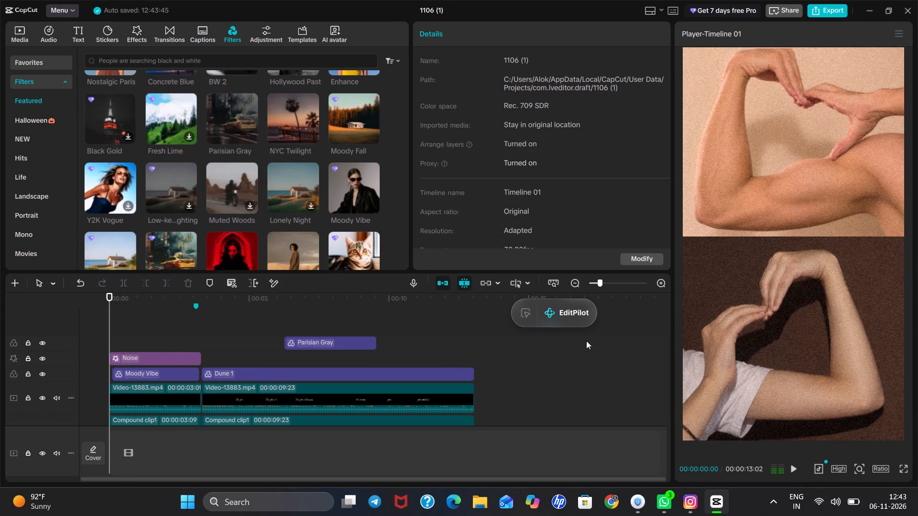
{"action": "left_click", "coordinate": [139, 373]}
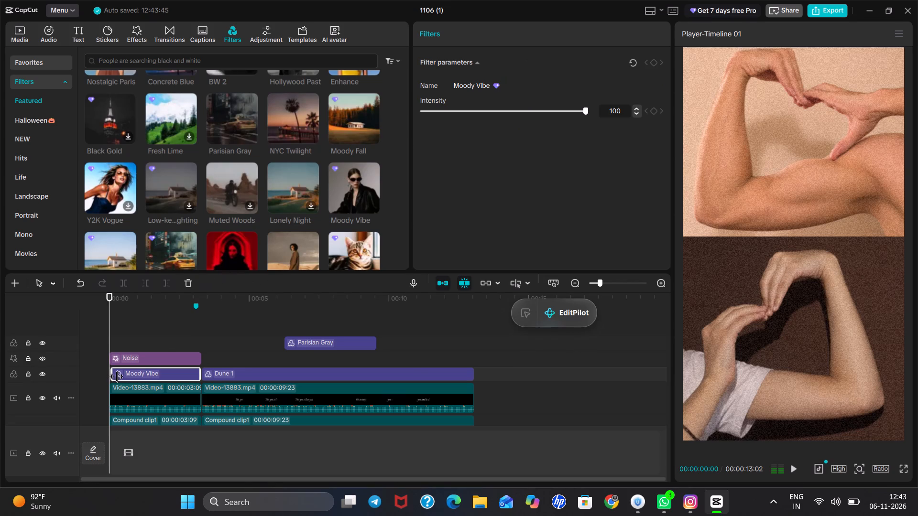
{"action": "left_click", "coordinate": [113, 376]}
{"action": "left_click_drag", "start_coordinate": [110, 371], "coordinate": [100, 374]}
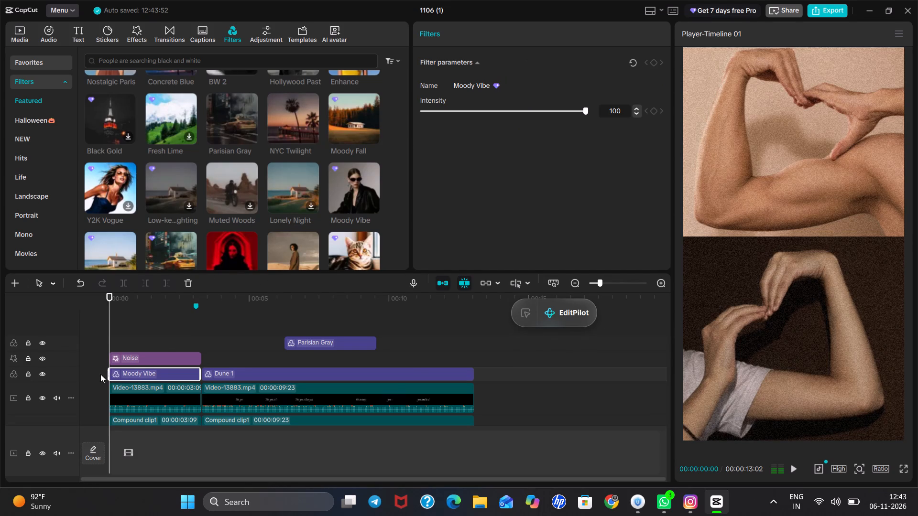
Play the video from the start to about 00:04 to check the opening with Moody Vibe.
{"action": "left_click", "coordinate": [789, 469]}
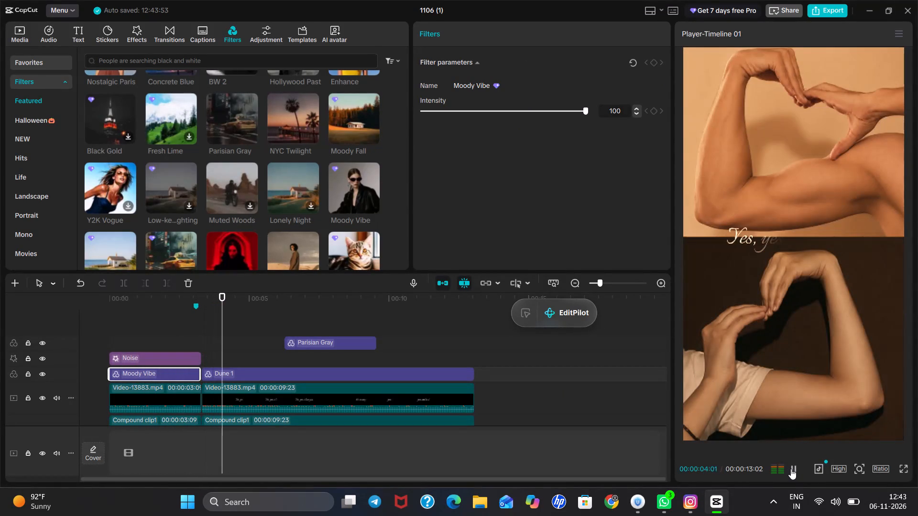
{"action": "left_click", "coordinate": [791, 469]}
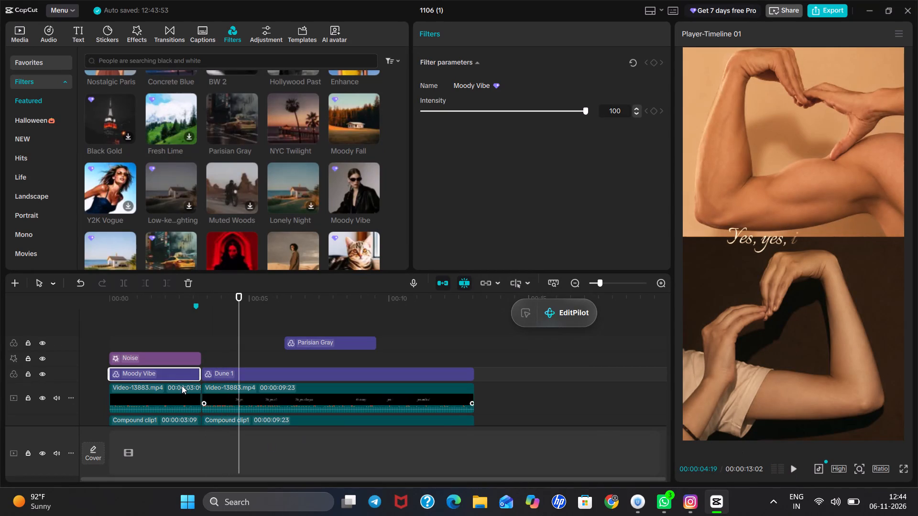
Copy the opening's Moody Vibe filter, paste it above Dune 1 at 00:03:09, and extend the copy to the end of Dune 1.
{"action": "key", "text": "ctrl+c"}
{"action": "left_click", "coordinate": [204, 354]}
{"action": "left_click", "coordinate": [204, 354]}
{"action": "key", "text": "ctrl+v"}
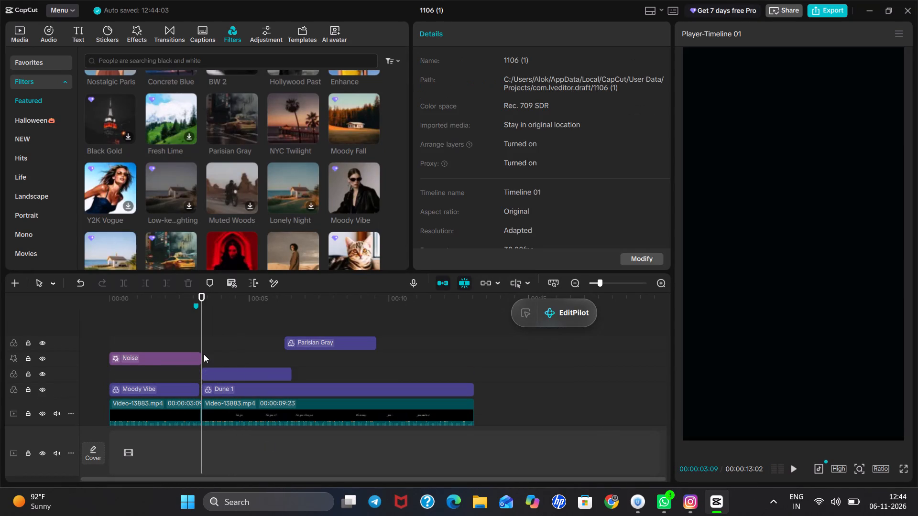
{"action": "left_click_drag", "start_coordinate": [294, 373], "coordinate": [451, 370]}
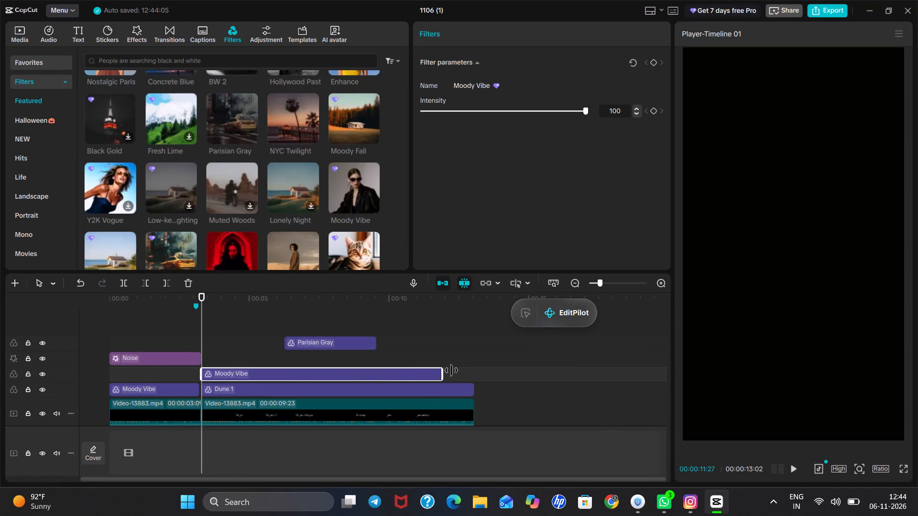
{"action": "left_click_drag", "start_coordinate": [451, 370], "coordinate": [472, 373]}
Move the Parisian Gray filter past the end of the other clips, to about 00:13.
{"action": "left_click", "coordinate": [347, 338]}
{"action": "left_click_drag", "start_coordinate": [347, 338], "coordinate": [545, 360]}
Extend the end of the opening's Moody Vibe filter so it meets the start of Dune 1.
{"action": "left_click", "coordinate": [211, 347]}
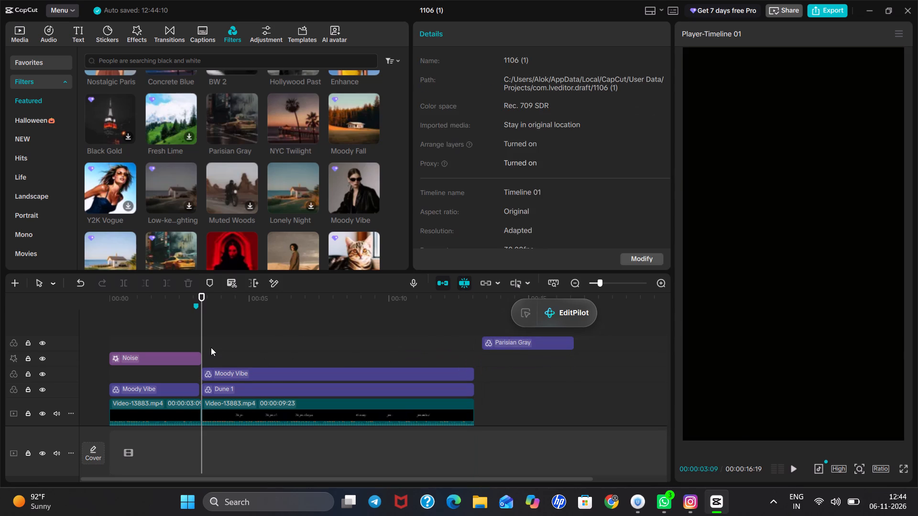
{"action": "left_click", "coordinate": [197, 387]}
{"action": "left_click", "coordinate": [198, 389]}
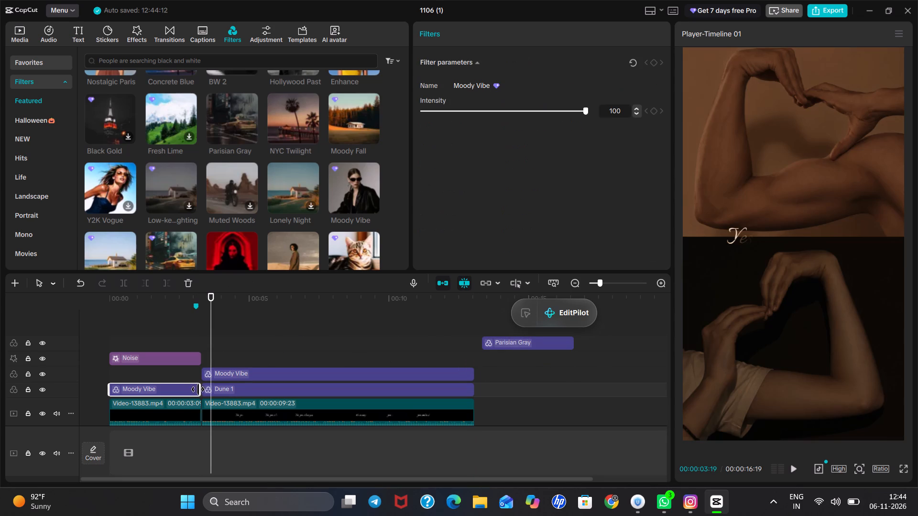
Play the whole video from the start in the preview, repeat it, and review it once more in full screen.
{"action": "left_click", "coordinate": [190, 372]}
{"action": "left_click_drag", "start_coordinate": [190, 372], "coordinate": [198, 376]}
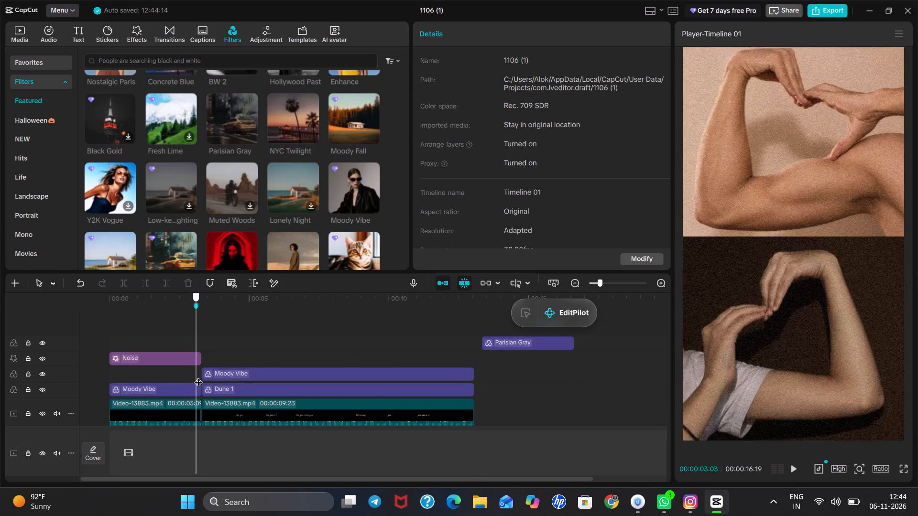
{"action": "left_click_drag", "start_coordinate": [198, 376], "coordinate": [53, 382]}
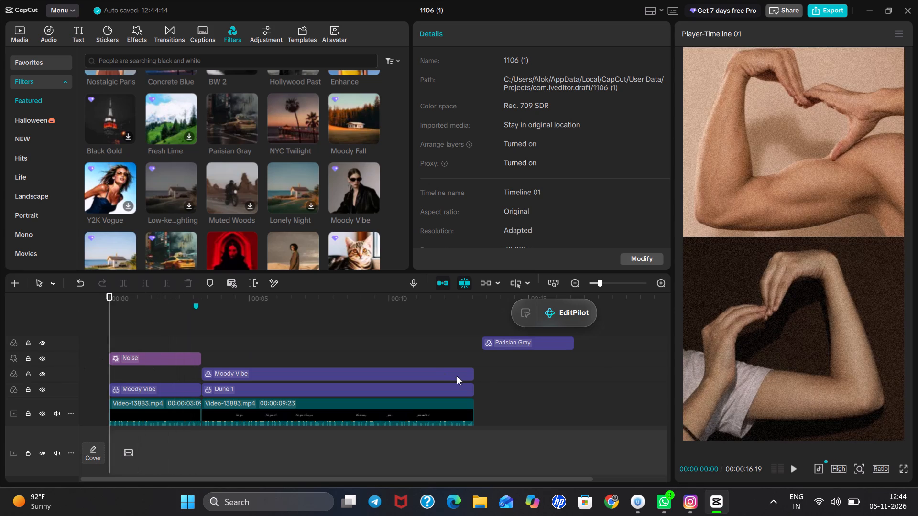
{"action": "left_click", "coordinate": [795, 466]}
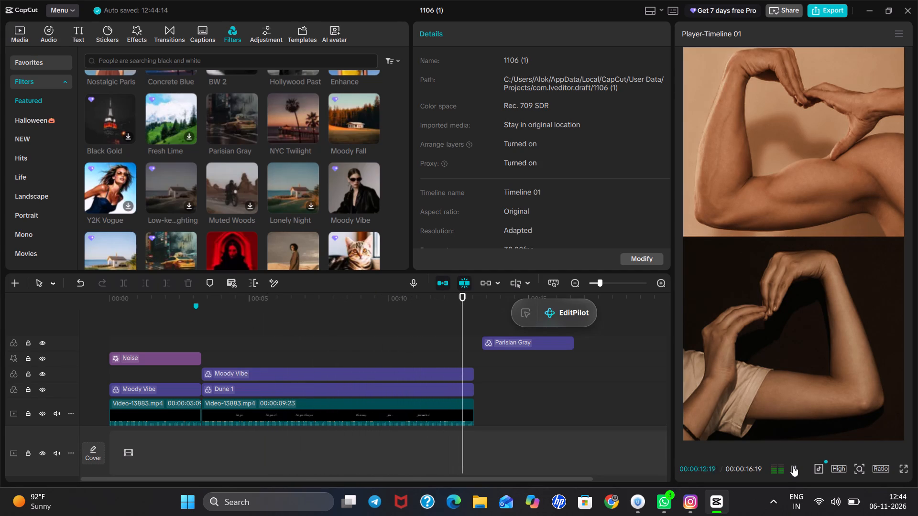
{"action": "left_click", "coordinate": [793, 466]}
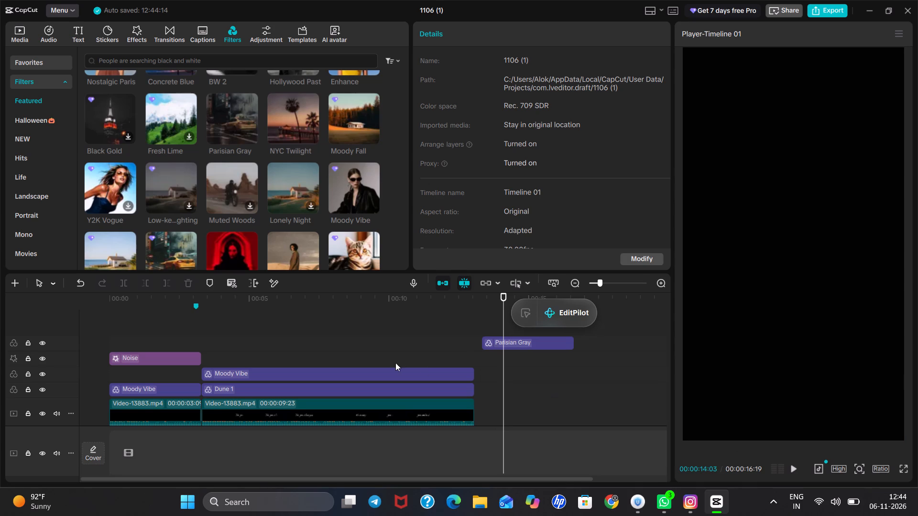
{"action": "left_click", "coordinate": [339, 334]}
{"action": "left_click_drag", "start_coordinate": [339, 334], "coordinate": [82, 431]}
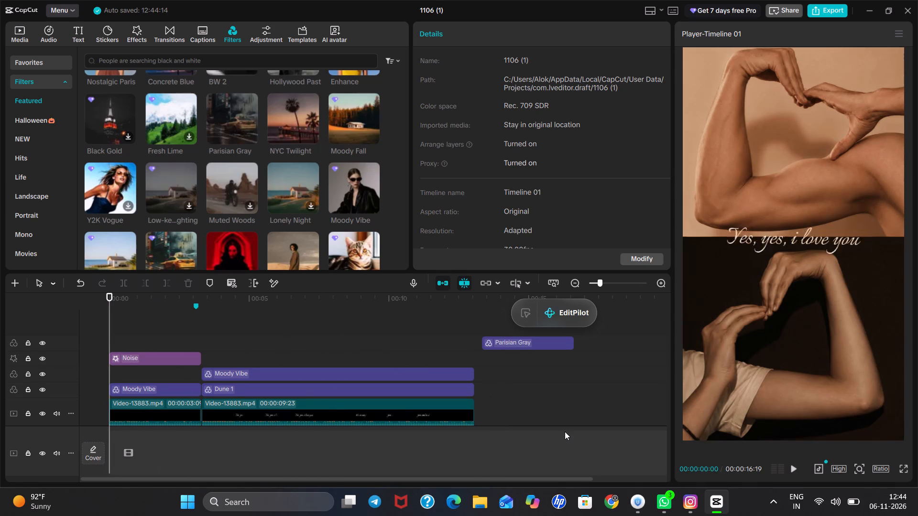
{"action": "left_click", "coordinate": [795, 472]}
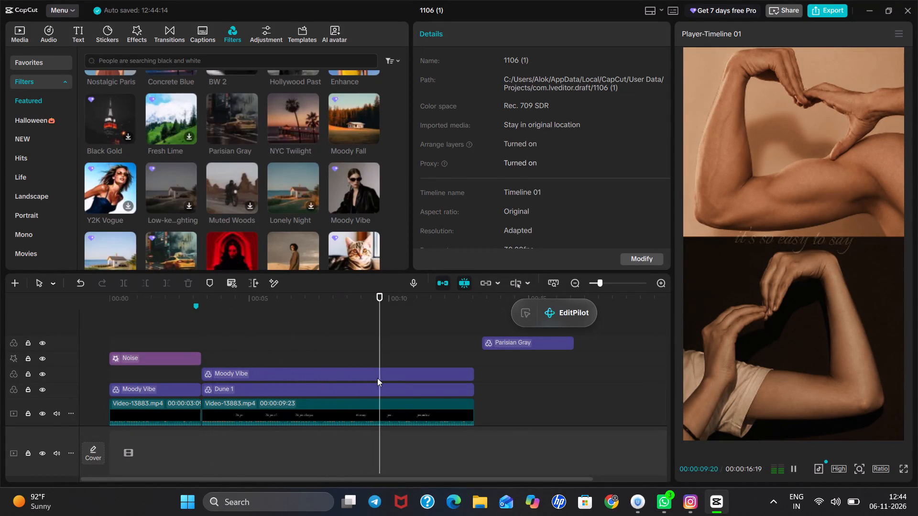
{"action": "scroll", "coordinate": [377, 378], "scroll_direction": "down", "scroll_amount": 1}
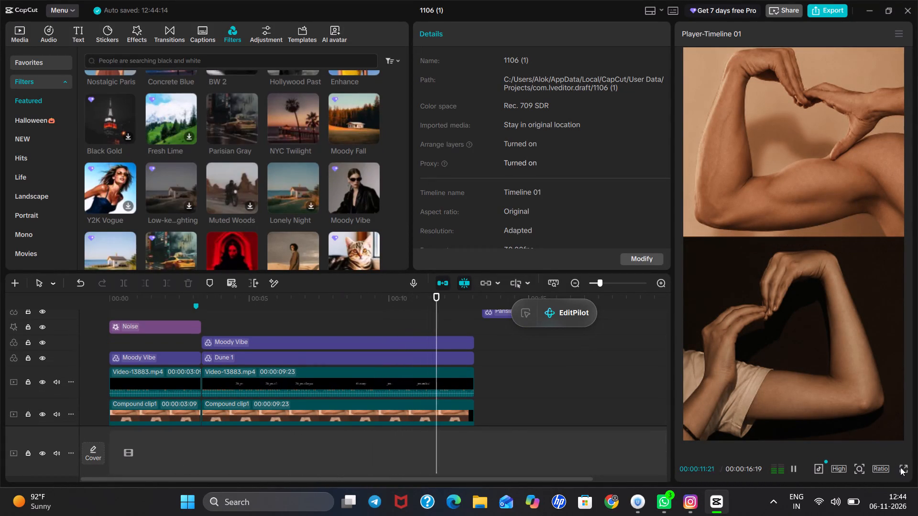
{"action": "left_click", "coordinate": [900, 467]}
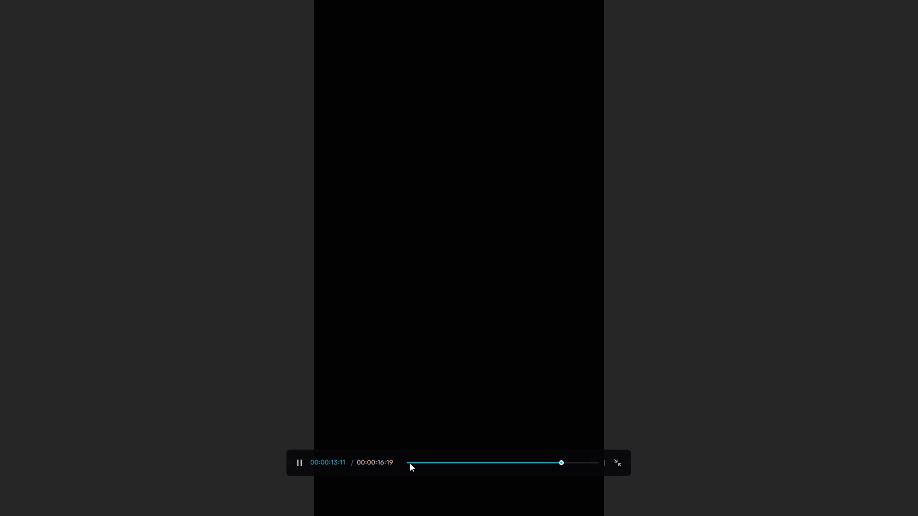
{"action": "left_click", "coordinate": [410, 463]}
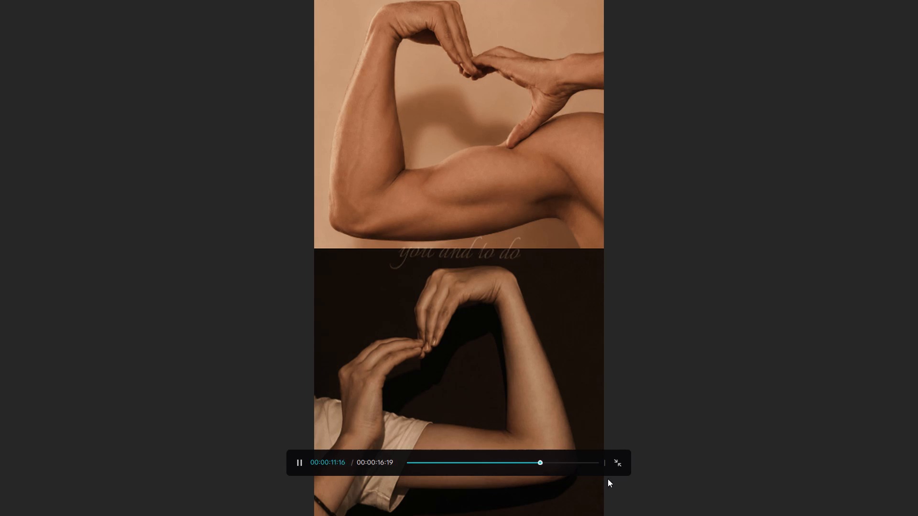
{"action": "left_click", "coordinate": [617, 463]}
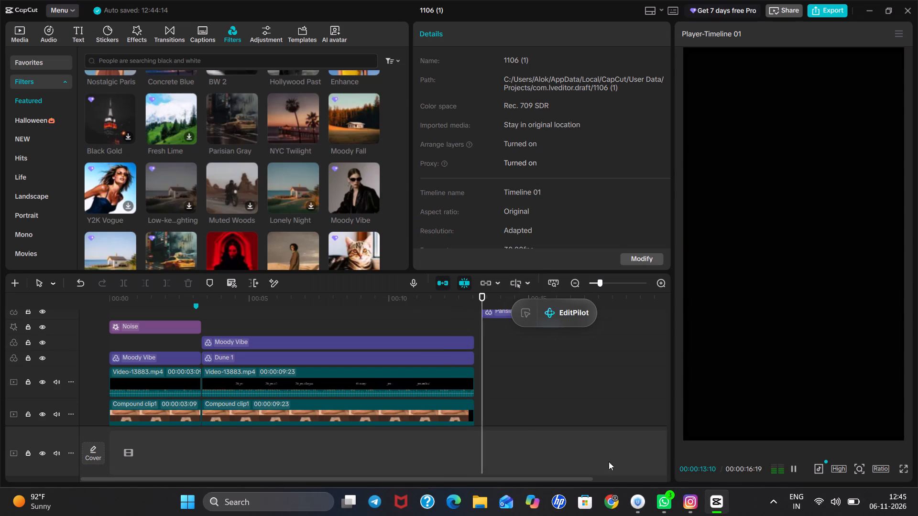
Reduce the intensity of the Moody Vibe filter above Dune 1, comparing strengths between 0 and 60 in the preview.
{"action": "left_click", "coordinate": [346, 324]}
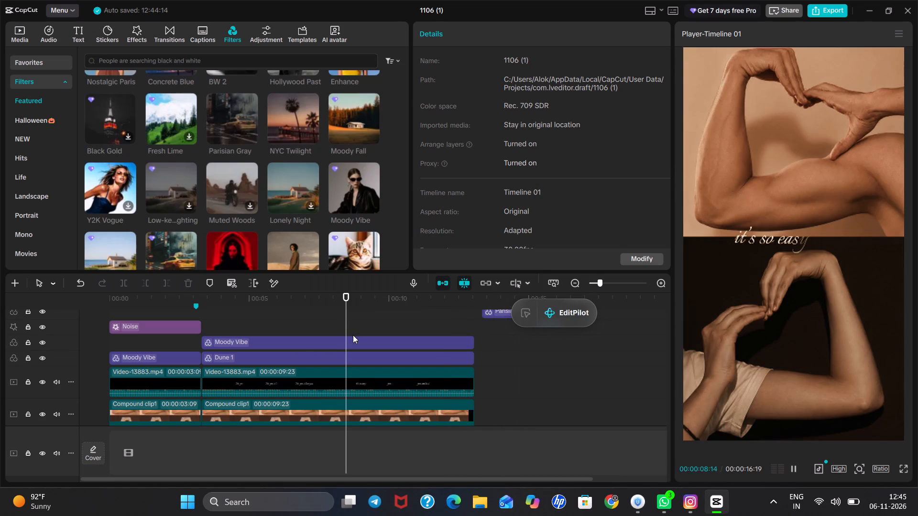
{"action": "left_click", "coordinate": [353, 335]}
{"action": "left_click", "coordinate": [353, 337]}
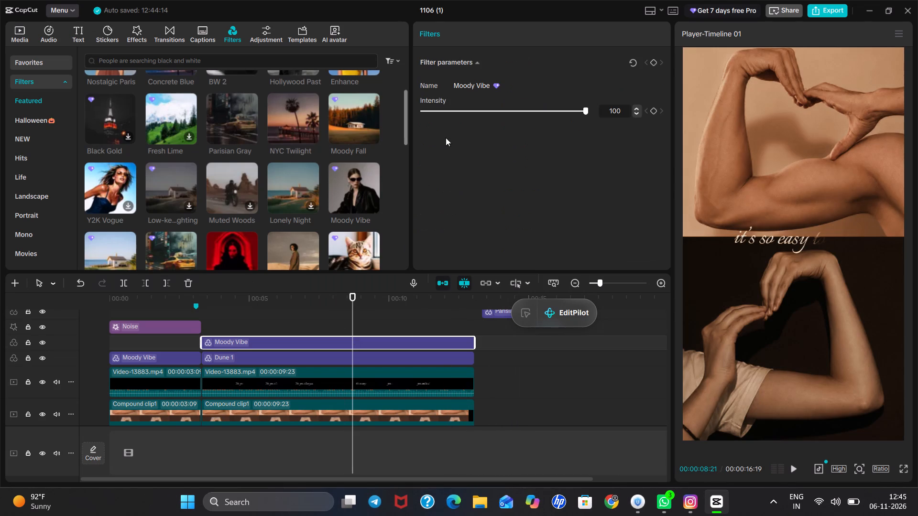
{"action": "double_click", "coordinate": [461, 112]}
{"action": "left_click_drag", "start_coordinate": [461, 112], "coordinate": [443, 120]}
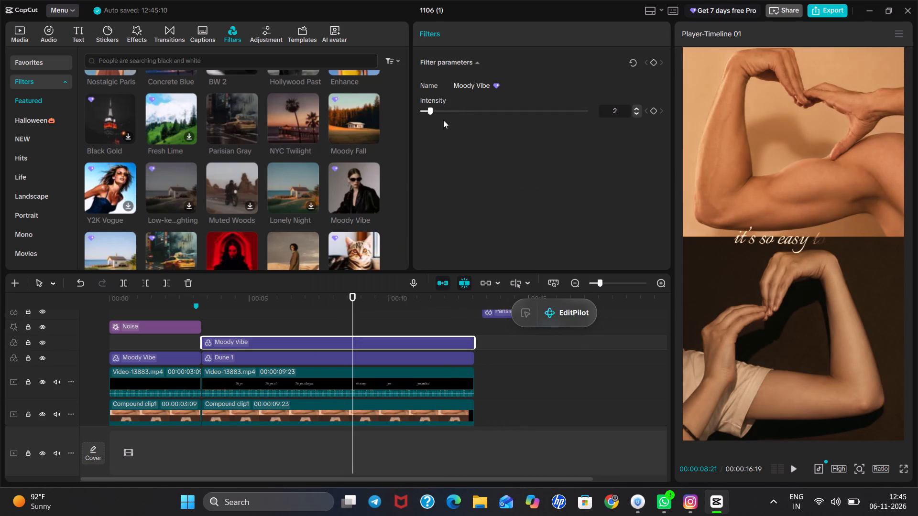
{"action": "left_click_drag", "start_coordinate": [443, 120], "coordinate": [531, 116]}
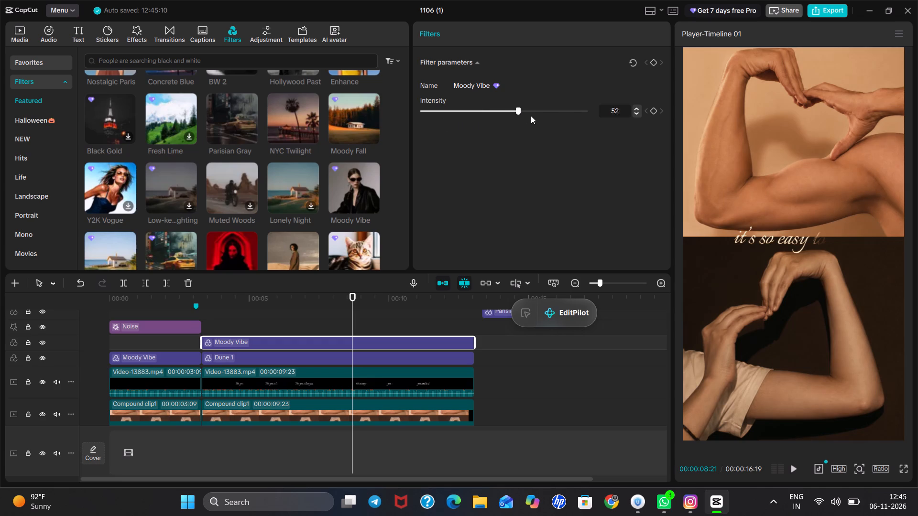
{"action": "left_click_drag", "start_coordinate": [531, 116], "coordinate": [520, 131]}
{"action": "left_click", "coordinate": [526, 108]}
{"action": "left_click_drag", "start_coordinate": [526, 108], "coordinate": [422, 139]}
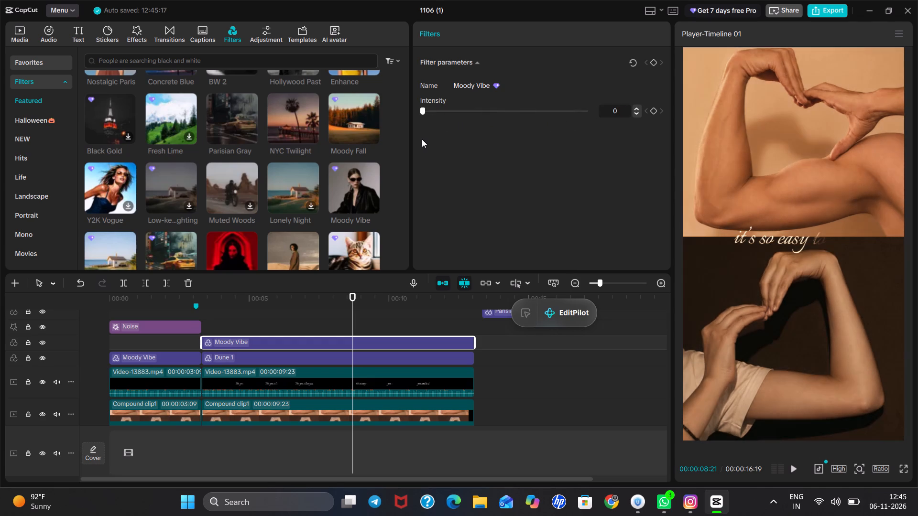
{"action": "left_click_drag", "start_coordinate": [422, 139], "coordinate": [470, 130]}
{"action": "left_click", "coordinate": [259, 326]}
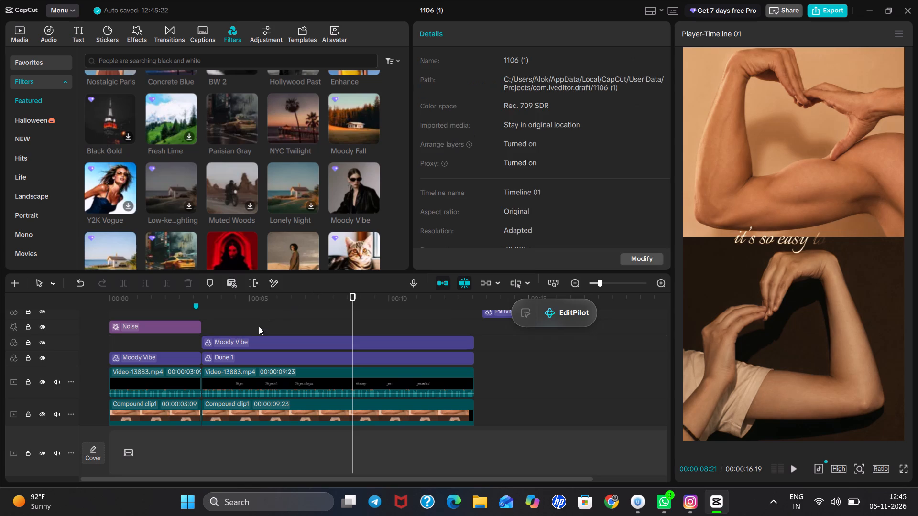
Move the main section's Video-13883.mp4 text clip to a new track above the Noise effect and filters, keeping its start at 00:03:09.
{"action": "left_click", "coordinate": [257, 326]}
{"action": "left_click_drag", "start_coordinate": [257, 326], "coordinate": [206, 337]}
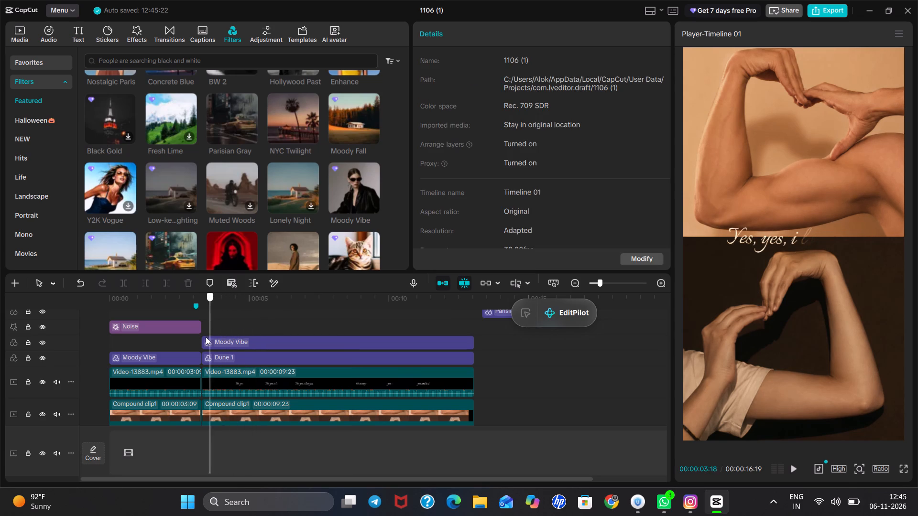
{"action": "left_click_drag", "start_coordinate": [206, 337], "coordinate": [188, 338]}
{"action": "left_click_drag", "start_coordinate": [231, 377], "coordinate": [232, 323]}
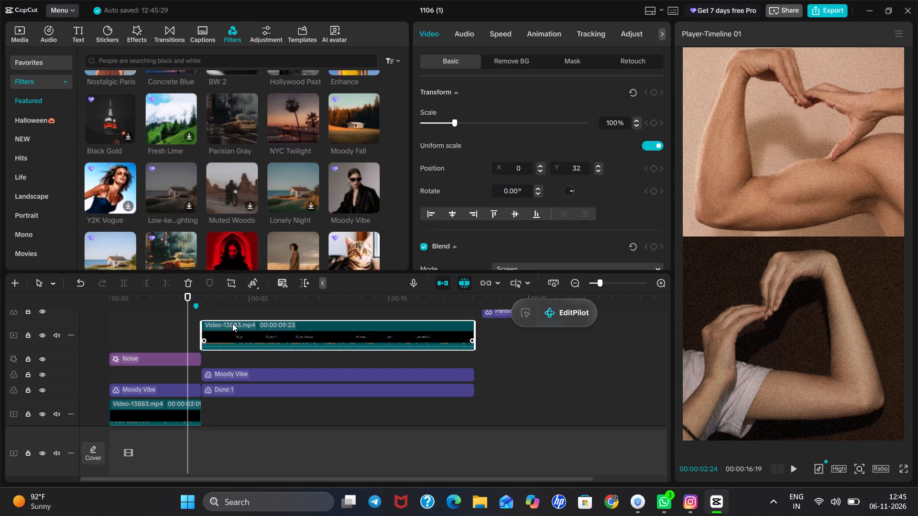
{"action": "left_click", "coordinate": [226, 311]}
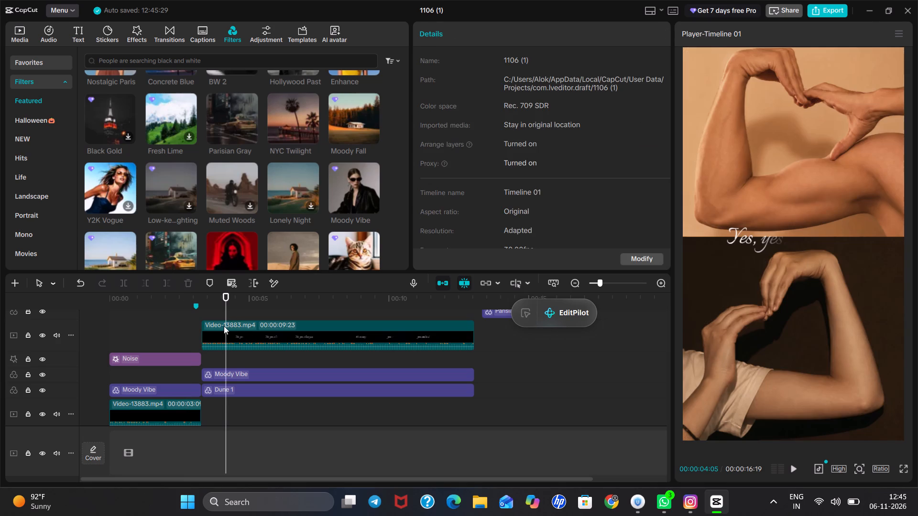
{"action": "left_click", "coordinate": [245, 341]}
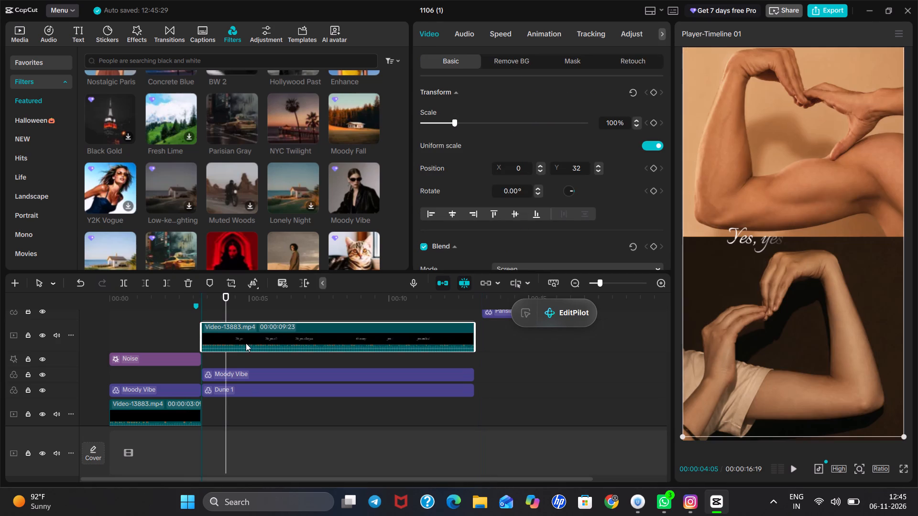
Play the video from the start to about 00:12 to check the text above the filters and the weaker Moody Vibe.
{"action": "double_click", "coordinate": [230, 361]}
{"action": "left_click_drag", "start_coordinate": [230, 361], "coordinate": [110, 398]}
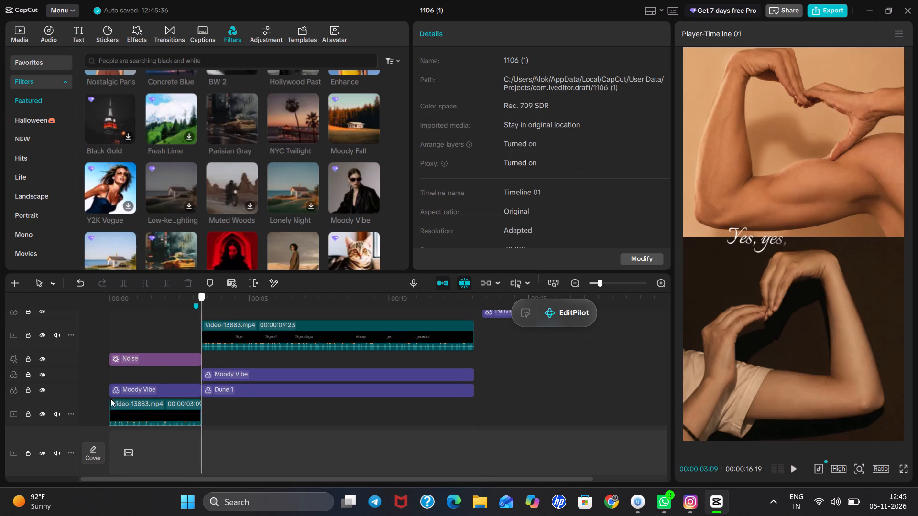
{"action": "left_click_drag", "start_coordinate": [110, 398], "coordinate": [43, 425]}
{"action": "left_click", "coordinate": [795, 463]}
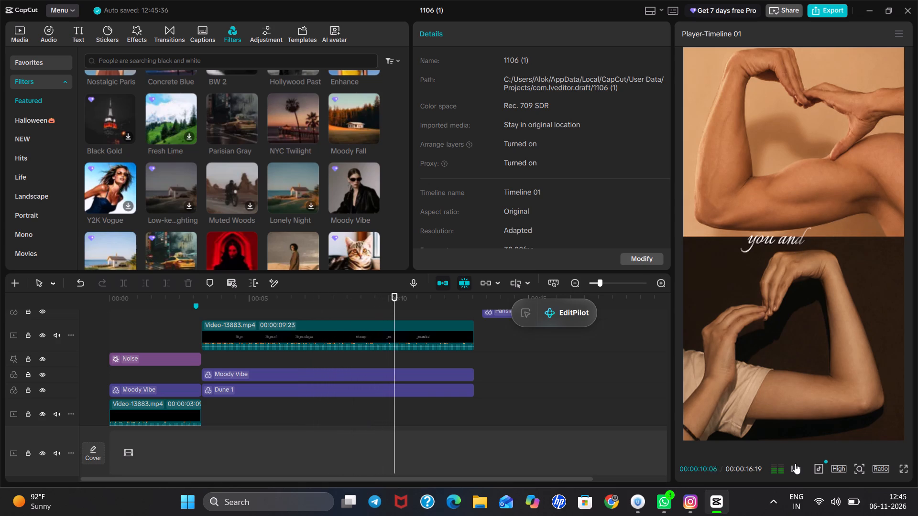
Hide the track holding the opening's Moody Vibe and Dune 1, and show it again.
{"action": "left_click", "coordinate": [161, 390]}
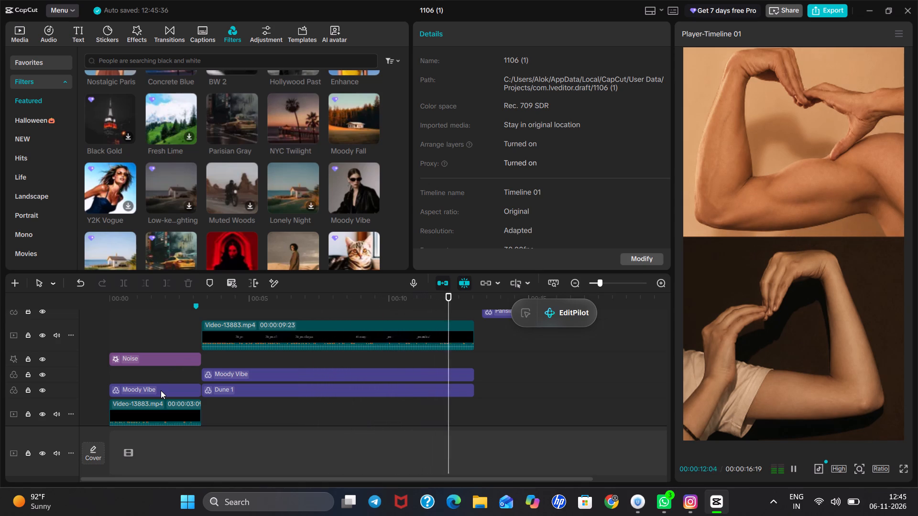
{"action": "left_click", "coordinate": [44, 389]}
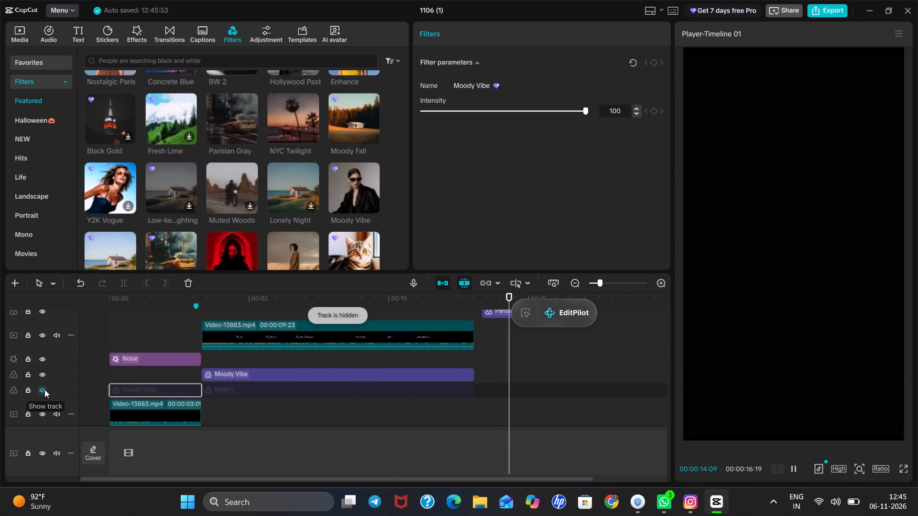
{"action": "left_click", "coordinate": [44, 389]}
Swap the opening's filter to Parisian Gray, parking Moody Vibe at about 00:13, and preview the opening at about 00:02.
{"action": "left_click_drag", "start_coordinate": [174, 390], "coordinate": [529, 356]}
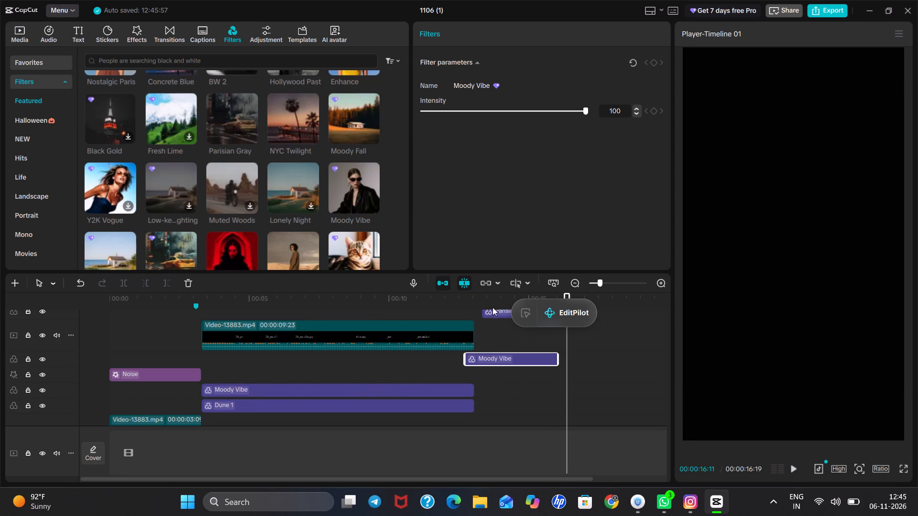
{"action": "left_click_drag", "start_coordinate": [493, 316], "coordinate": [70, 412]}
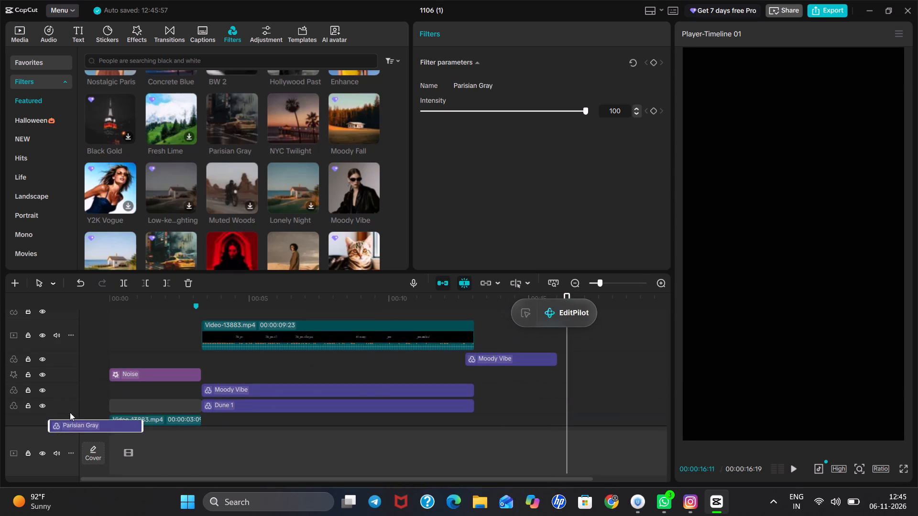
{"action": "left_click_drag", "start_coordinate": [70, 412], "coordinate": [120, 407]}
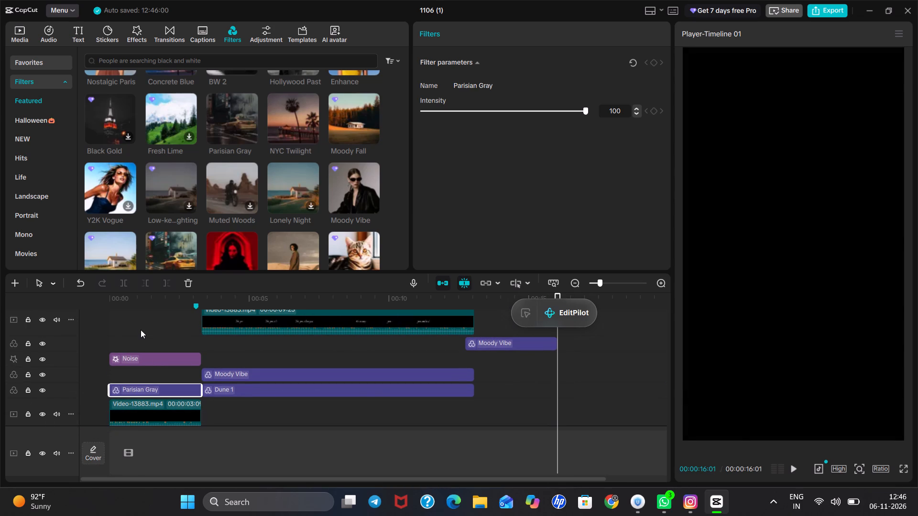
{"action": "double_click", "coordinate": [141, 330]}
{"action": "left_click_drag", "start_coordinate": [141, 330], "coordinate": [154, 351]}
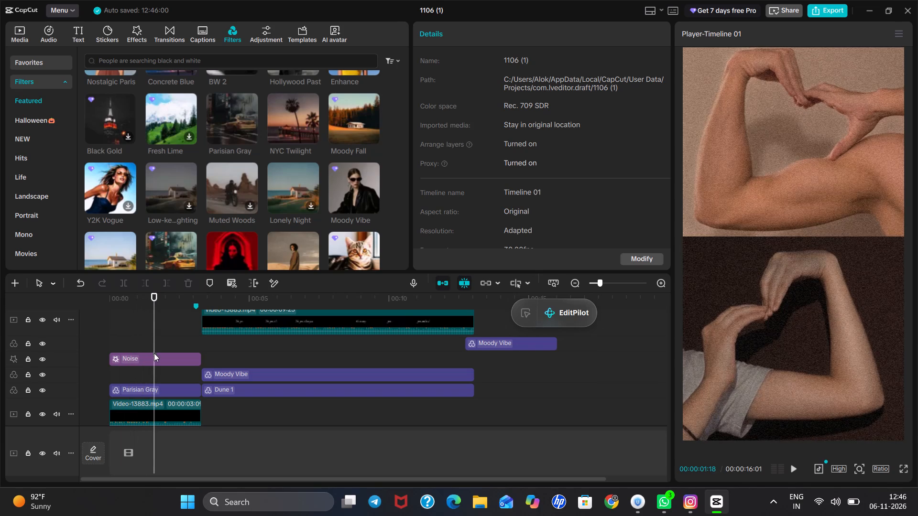
Delete the Parisian Gray filter from the opening and move Moody Vibe back to 00:00 in its place.
{"action": "left_click", "coordinate": [156, 388]}
{"action": "key", "text": "BackSpace"}
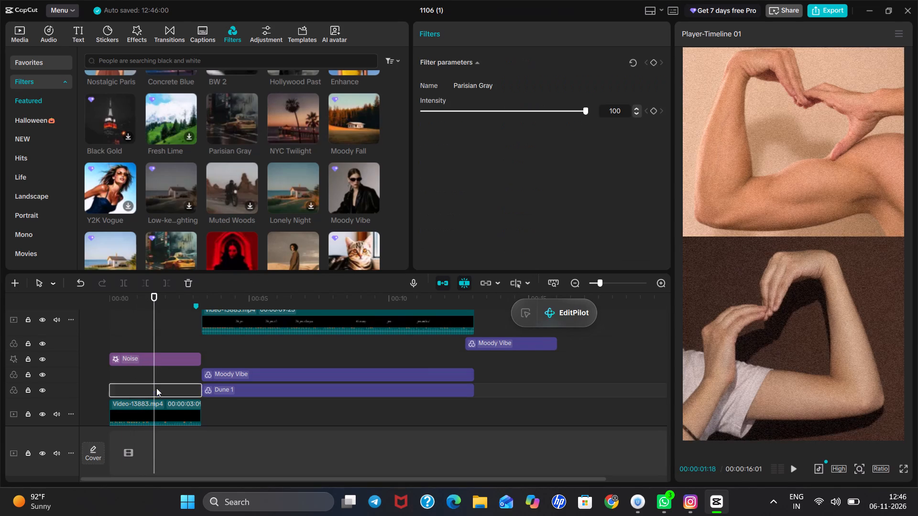
{"action": "left_click_drag", "start_coordinate": [486, 343], "coordinate": [140, 398]}
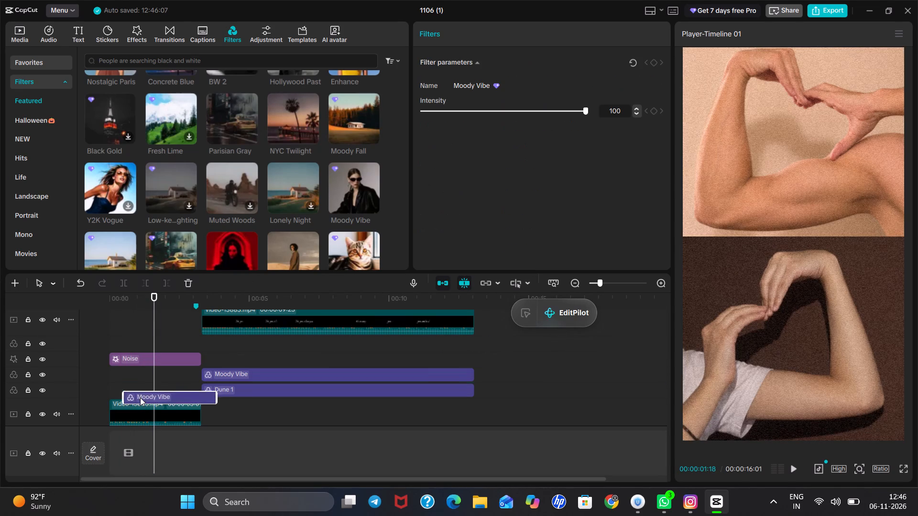
{"action": "left_click_drag", "start_coordinate": [140, 398], "coordinate": [125, 388]}
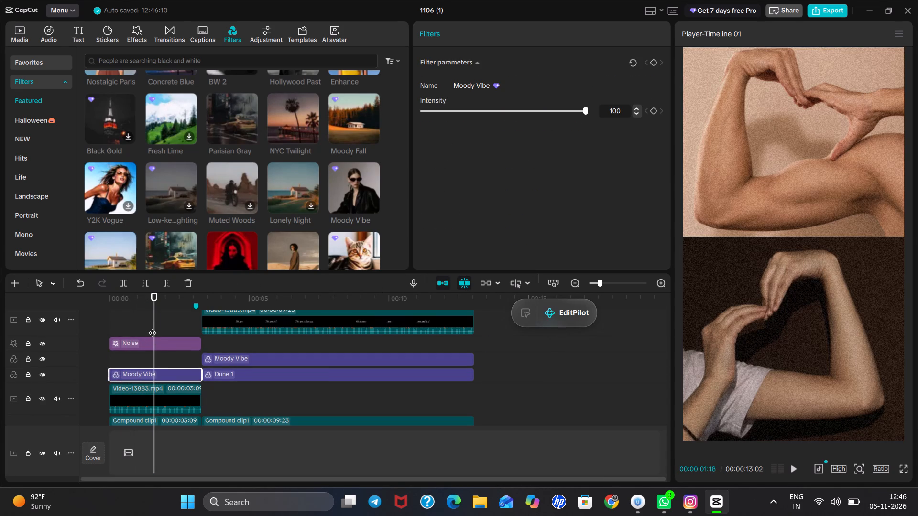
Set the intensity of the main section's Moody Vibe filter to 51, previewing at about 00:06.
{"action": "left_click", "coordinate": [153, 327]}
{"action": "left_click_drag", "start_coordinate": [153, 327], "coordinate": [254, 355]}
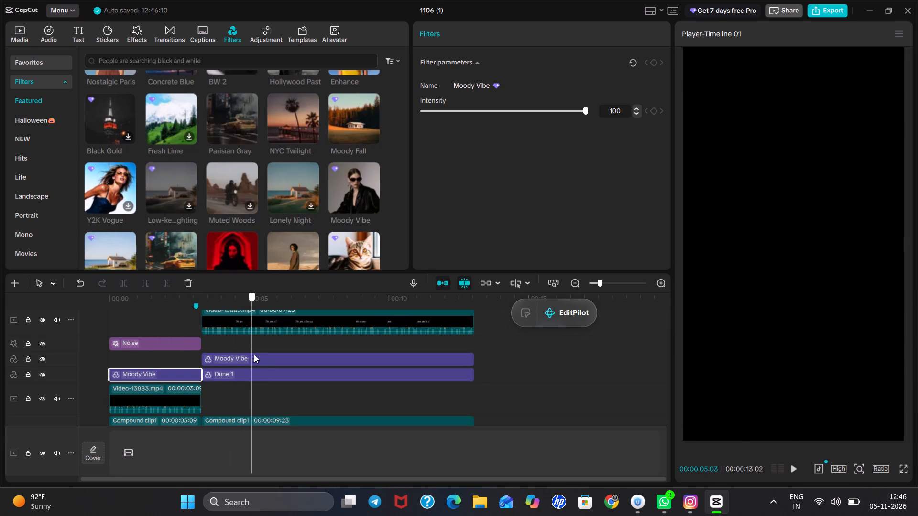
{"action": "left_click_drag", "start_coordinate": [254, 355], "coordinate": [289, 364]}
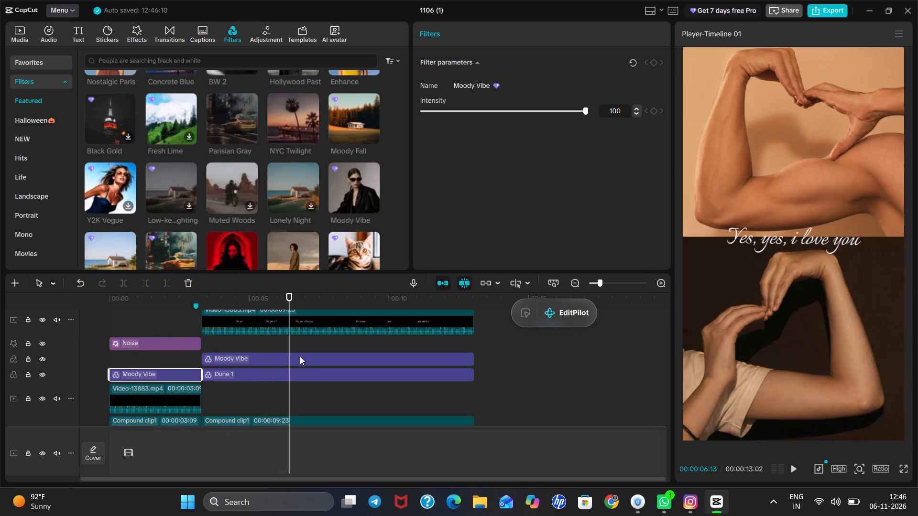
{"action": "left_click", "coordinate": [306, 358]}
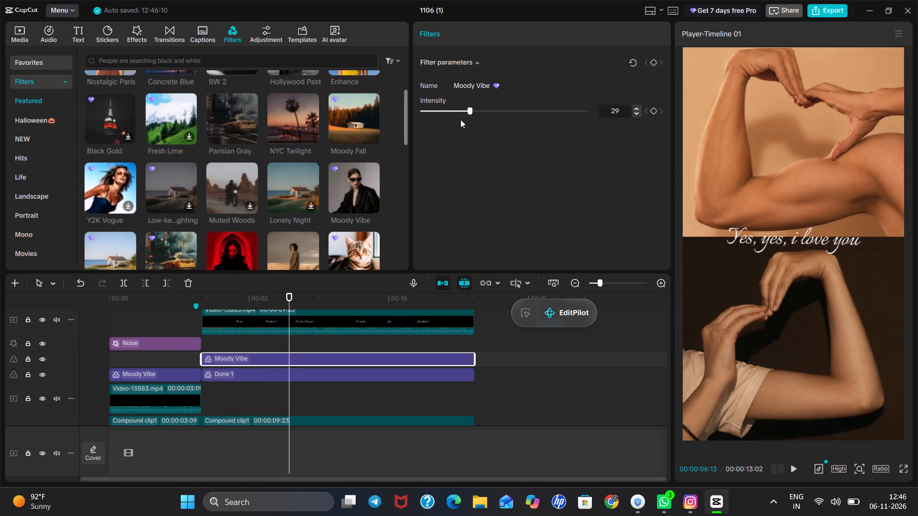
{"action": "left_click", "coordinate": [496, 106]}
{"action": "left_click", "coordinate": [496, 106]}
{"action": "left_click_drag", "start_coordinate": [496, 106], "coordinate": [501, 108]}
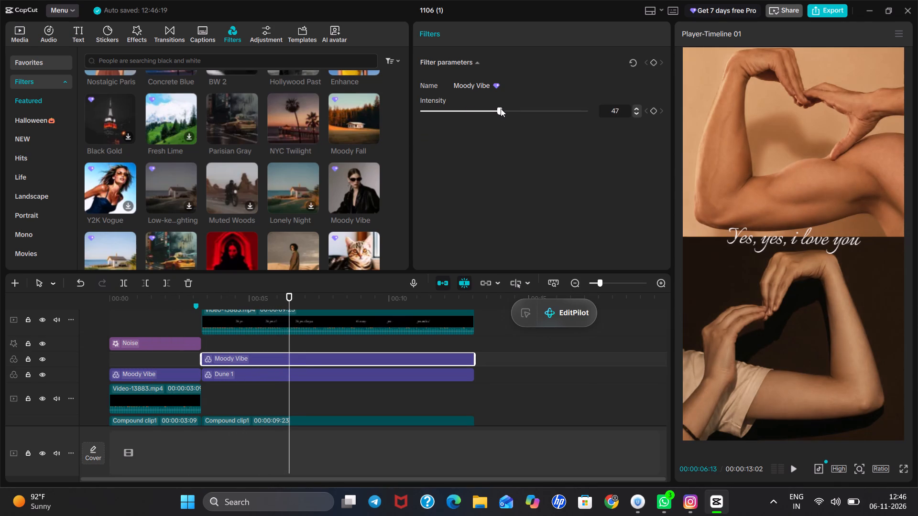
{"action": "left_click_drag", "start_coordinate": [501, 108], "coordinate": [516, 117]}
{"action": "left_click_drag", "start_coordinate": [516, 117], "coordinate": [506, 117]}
Play the whole video full screen from 00:00 several times to examine the opening, the text and the main section's filter look.
{"action": "triple_click", "coordinate": [234, 334]}
{"action": "left_click", "coordinate": [234, 334]}
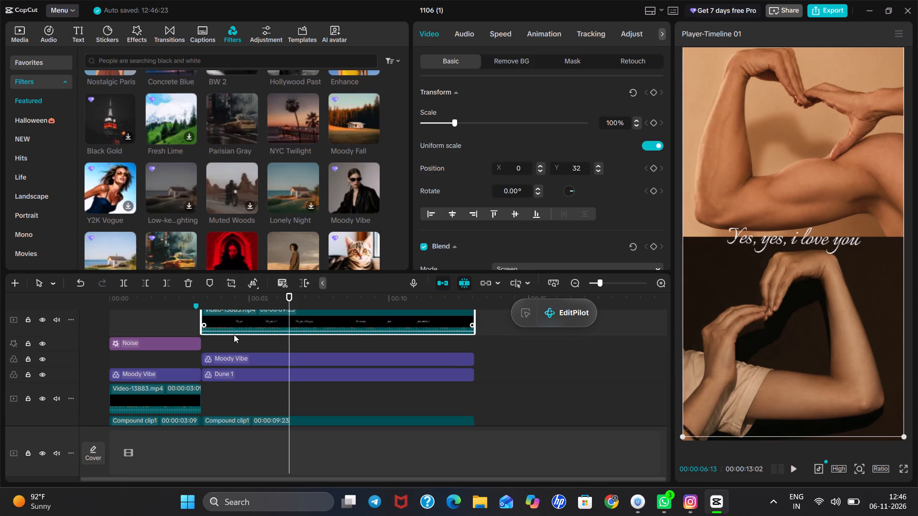
{"action": "double_click", "coordinate": [235, 341]}
{"action": "left_click_drag", "start_coordinate": [235, 341], "coordinate": [42, 331]}
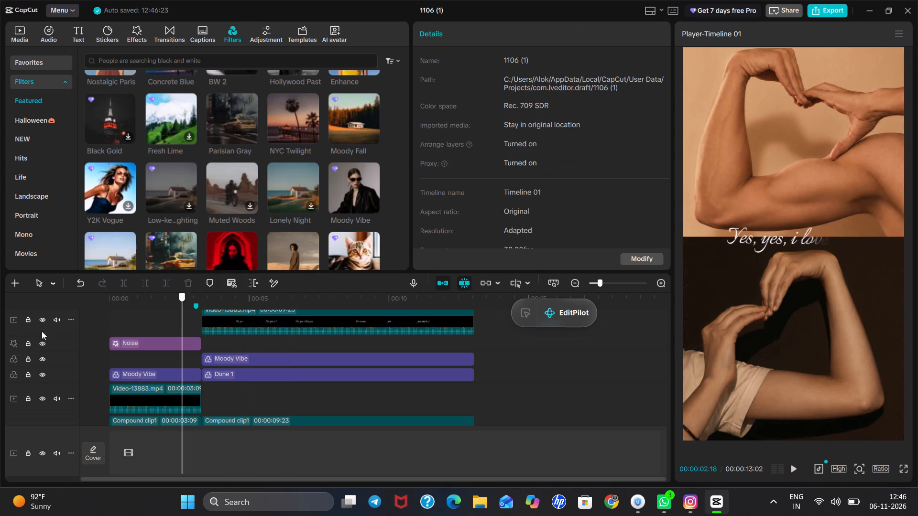
{"action": "left_click_drag", "start_coordinate": [42, 331], "coordinate": [0, 349]}
{"action": "left_click", "coordinate": [906, 468]}
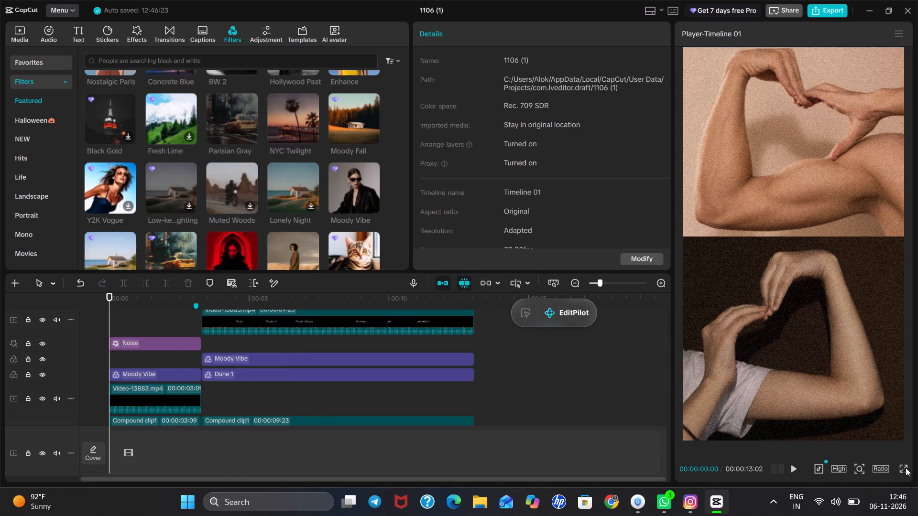
{"action": "left_click", "coordinate": [302, 461]}
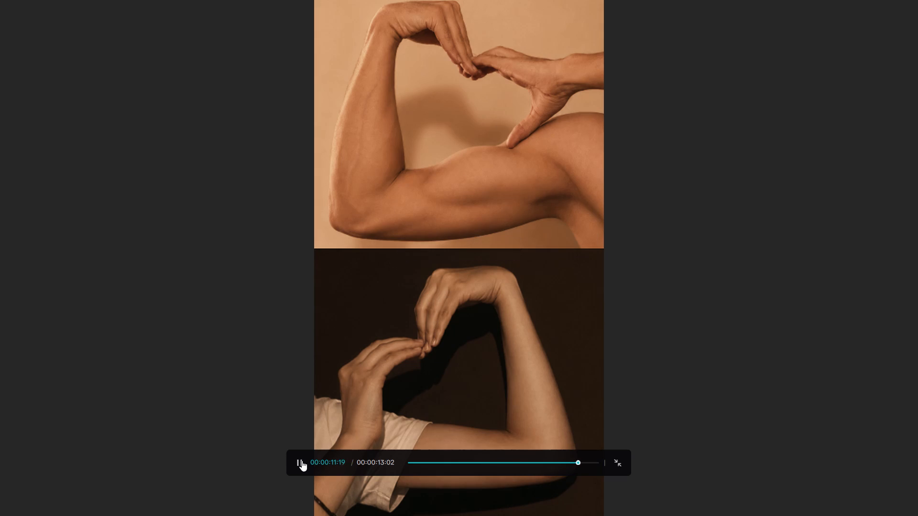
{"action": "left_click", "coordinate": [302, 461]}
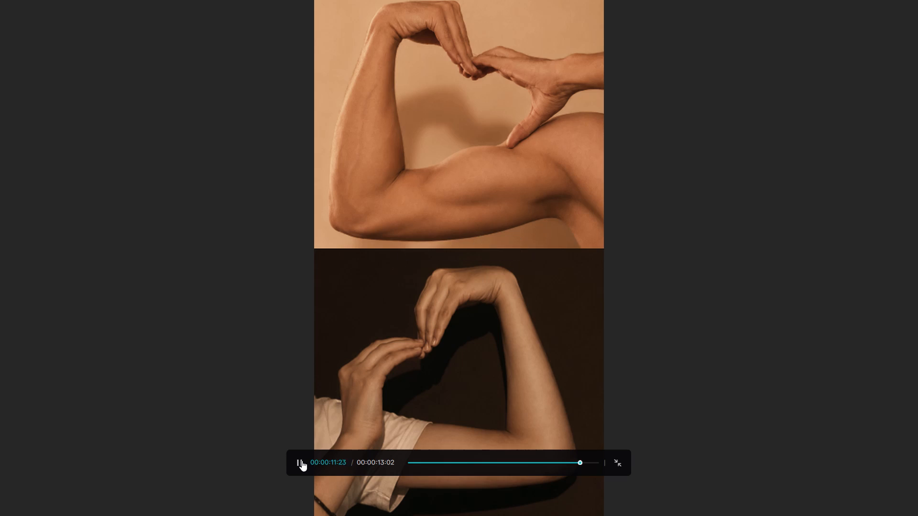
{"action": "left_click", "coordinate": [302, 461]}
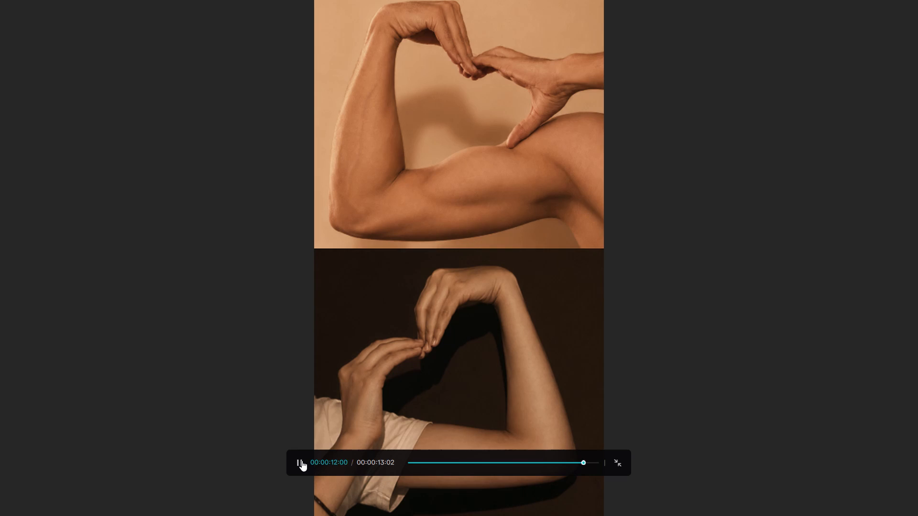
{"action": "left_click", "coordinate": [302, 461]}
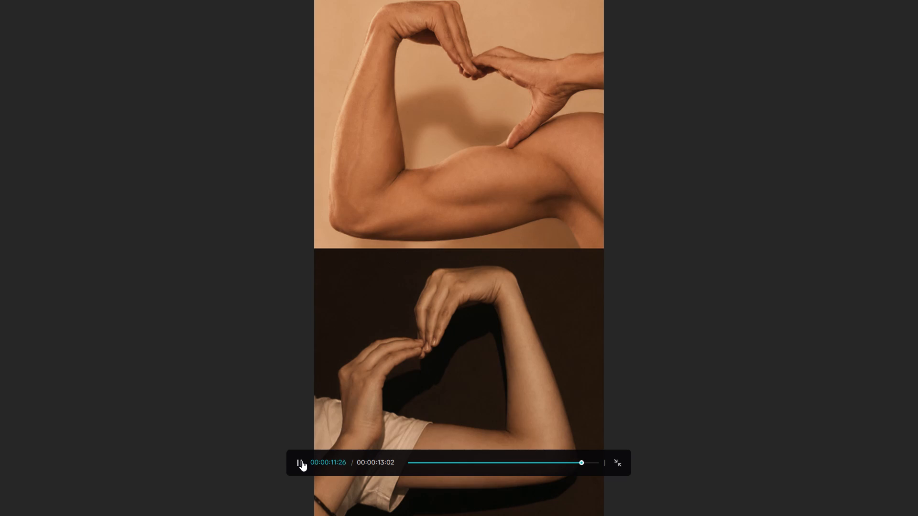
{"action": "left_click", "coordinate": [302, 461]}
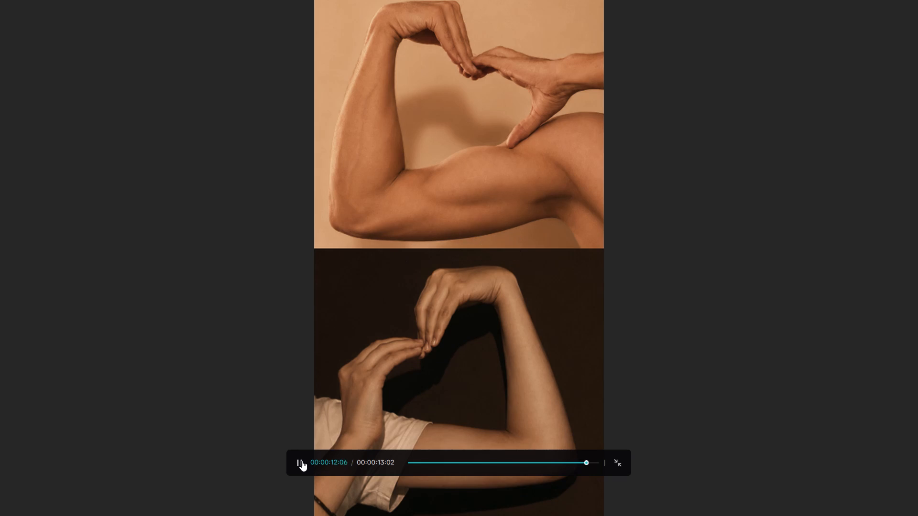
{"action": "left_click", "coordinate": [302, 461]}
{"action": "left_click", "coordinate": [617, 462]}
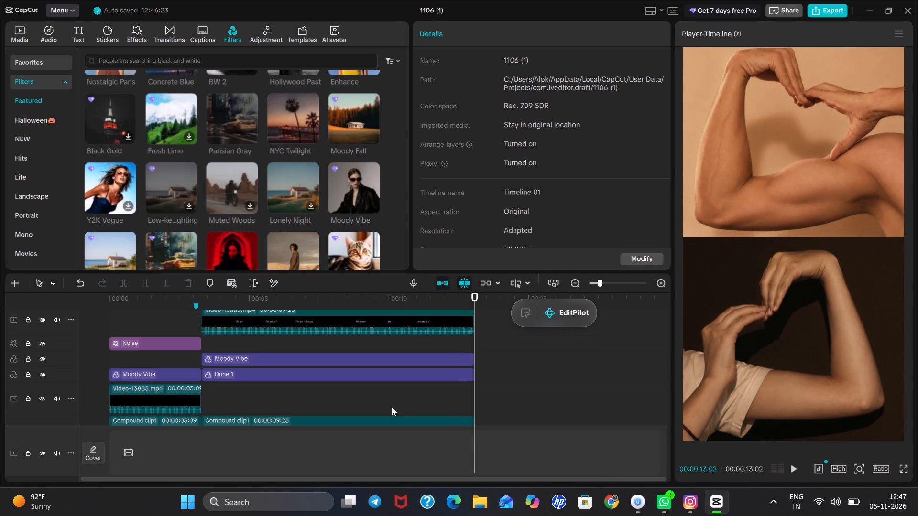
Set the intensity of the main section's Moody Vibe filter to 61, previewing at about 00:08.
{"action": "double_click", "coordinate": [337, 394]}
{"action": "left_click_drag", "start_coordinate": [337, 394], "coordinate": [114, 438]}
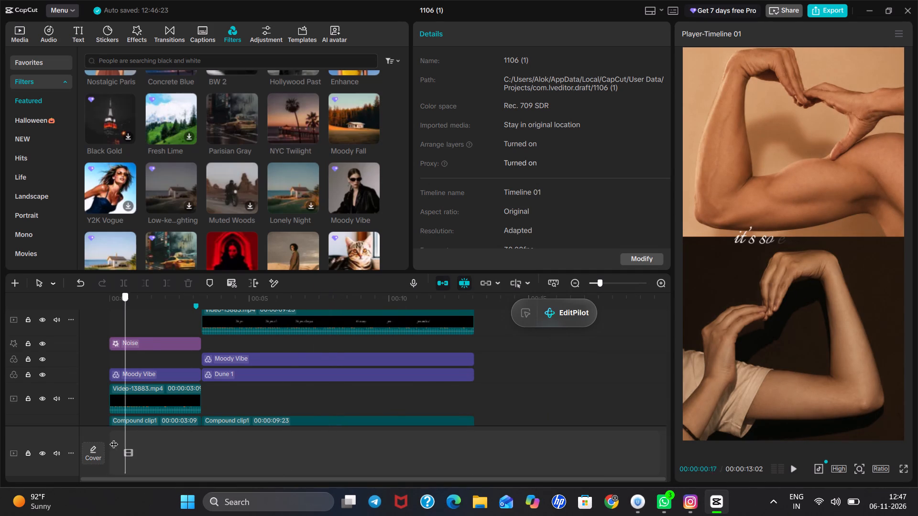
{"action": "left_click_drag", "start_coordinate": [114, 438], "coordinate": [332, 415]}
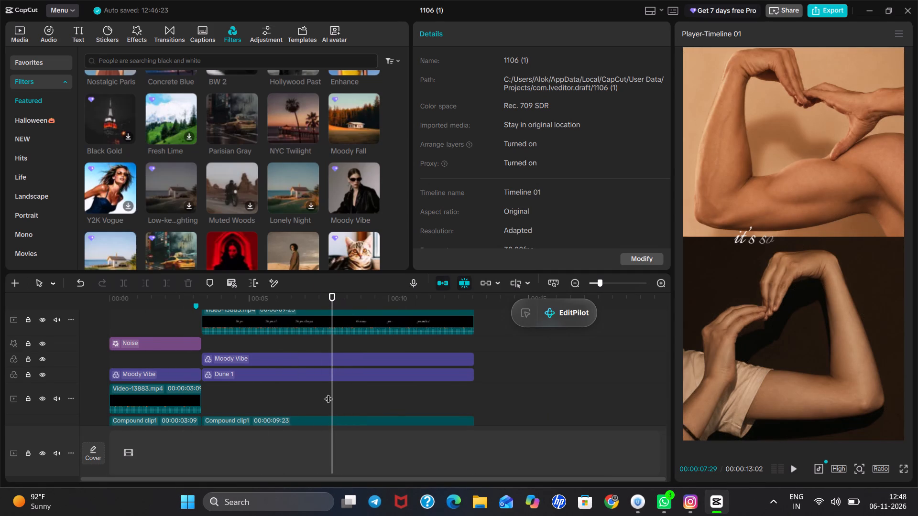
{"action": "left_click", "coordinate": [334, 357]}
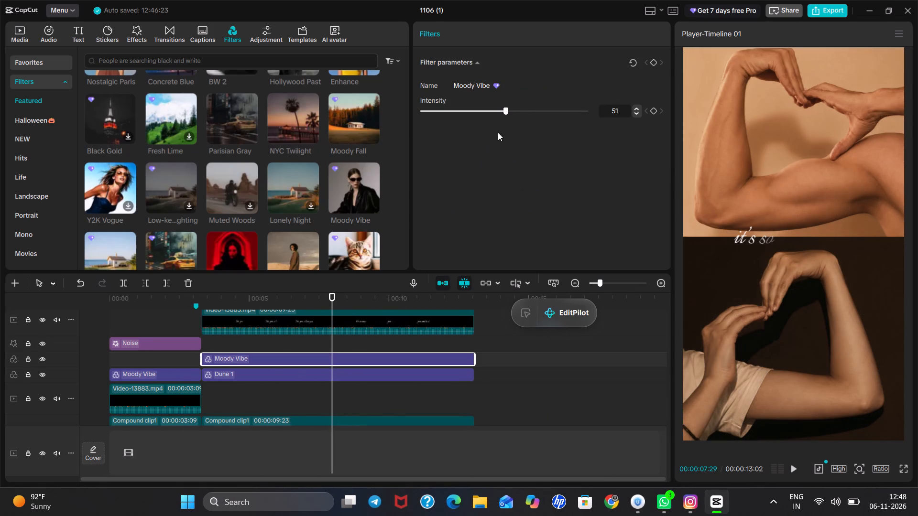
{"action": "left_click", "coordinate": [522, 113]}
{"action": "left_click", "coordinate": [352, 395]}
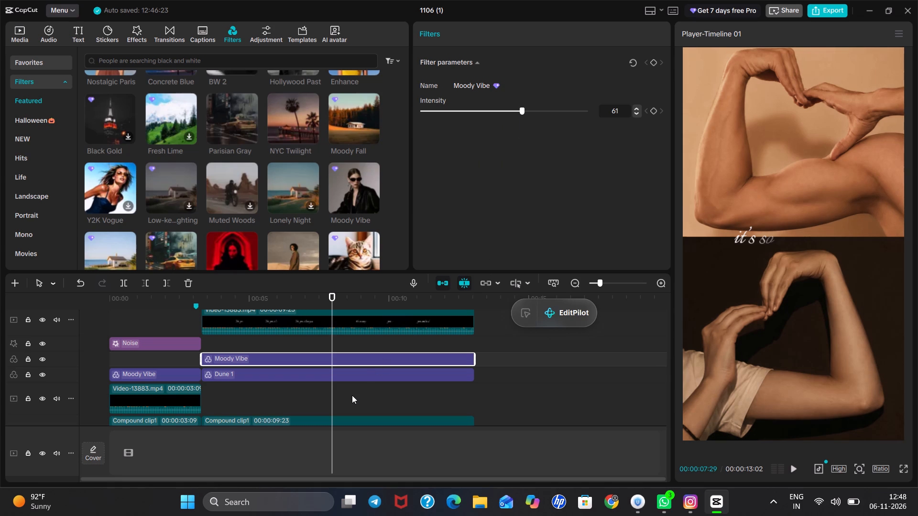
{"action": "triple_click", "coordinate": [352, 395]}
{"action": "triple_click", "coordinate": [352, 395]}
{"action": "left_click", "coordinate": [352, 395]}
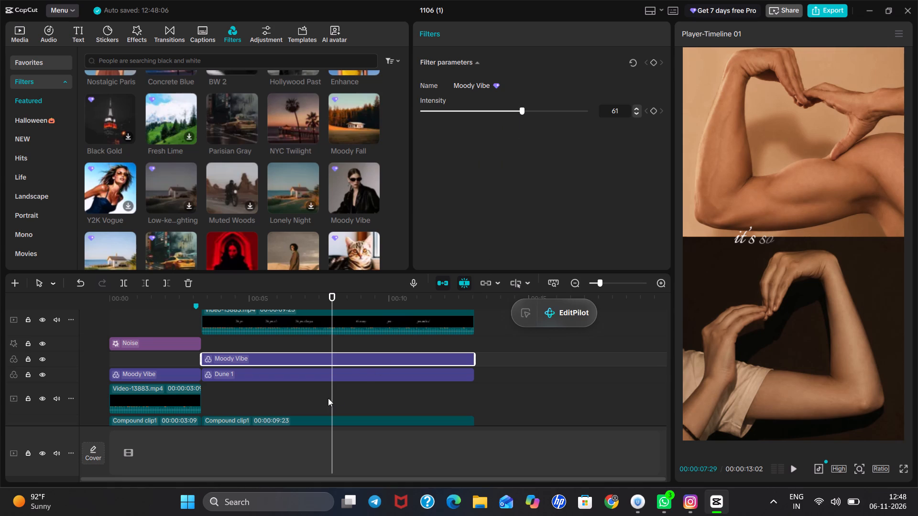
Move the main section's text video clip beneath the filters, onto the opening text clip's track, starting at 00:03:09.
{"action": "triple_click", "coordinate": [328, 398]}
{"action": "left_click_drag", "start_coordinate": [328, 398], "coordinate": [350, 402]}
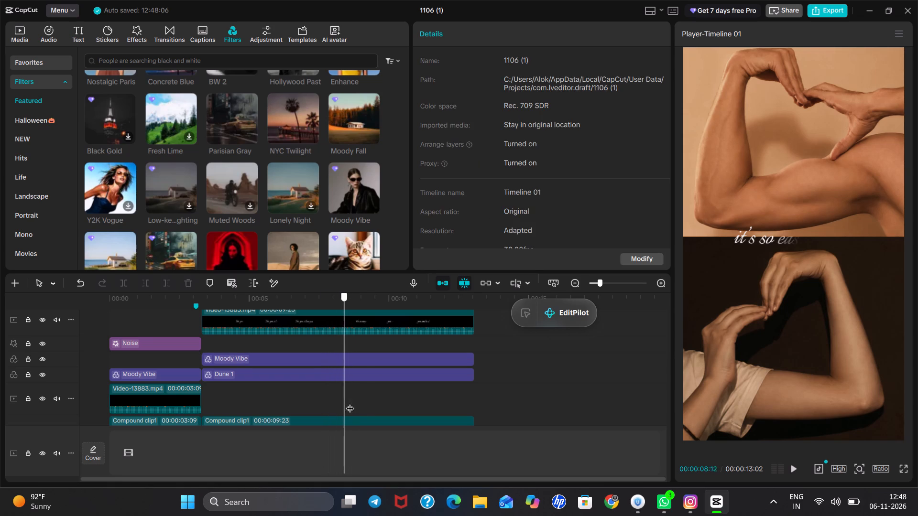
{"action": "left_click_drag", "start_coordinate": [350, 402], "coordinate": [365, 403]}
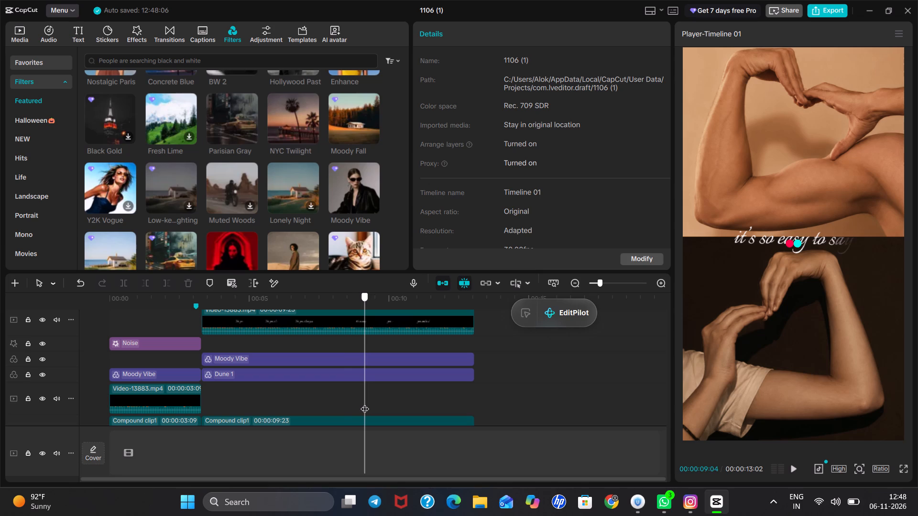
{"action": "left_click_drag", "start_coordinate": [365, 403], "coordinate": [202, 422]}
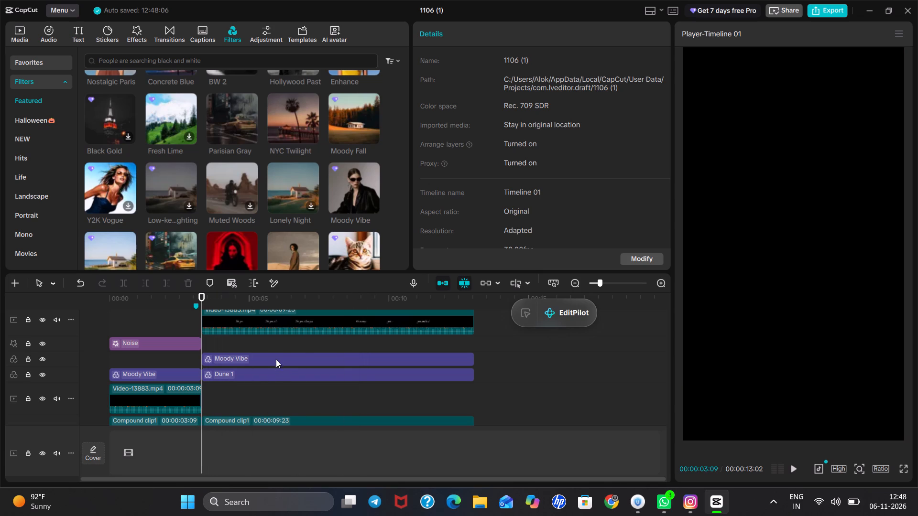
{"action": "left_click_drag", "start_coordinate": [278, 322], "coordinate": [280, 403]}
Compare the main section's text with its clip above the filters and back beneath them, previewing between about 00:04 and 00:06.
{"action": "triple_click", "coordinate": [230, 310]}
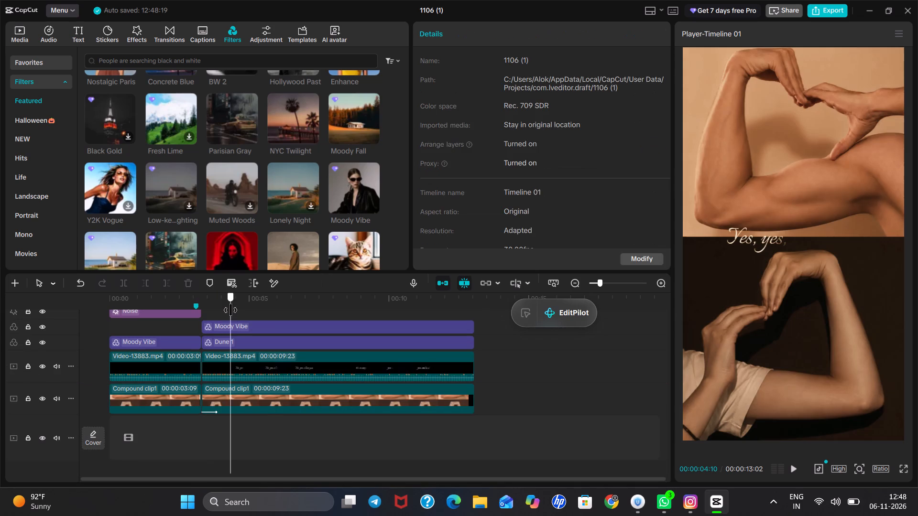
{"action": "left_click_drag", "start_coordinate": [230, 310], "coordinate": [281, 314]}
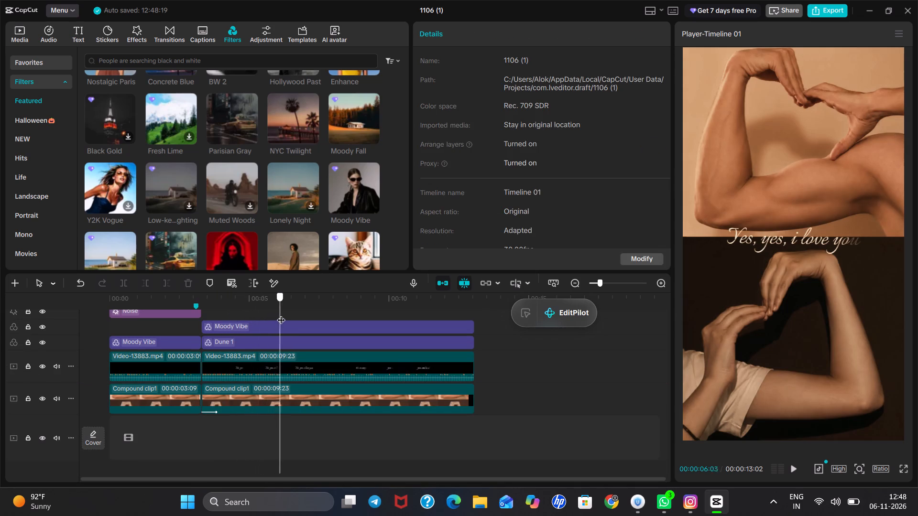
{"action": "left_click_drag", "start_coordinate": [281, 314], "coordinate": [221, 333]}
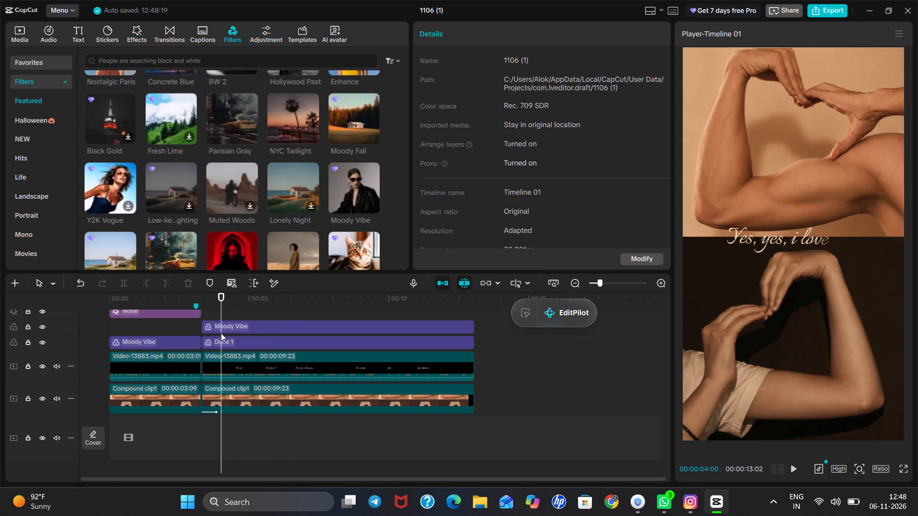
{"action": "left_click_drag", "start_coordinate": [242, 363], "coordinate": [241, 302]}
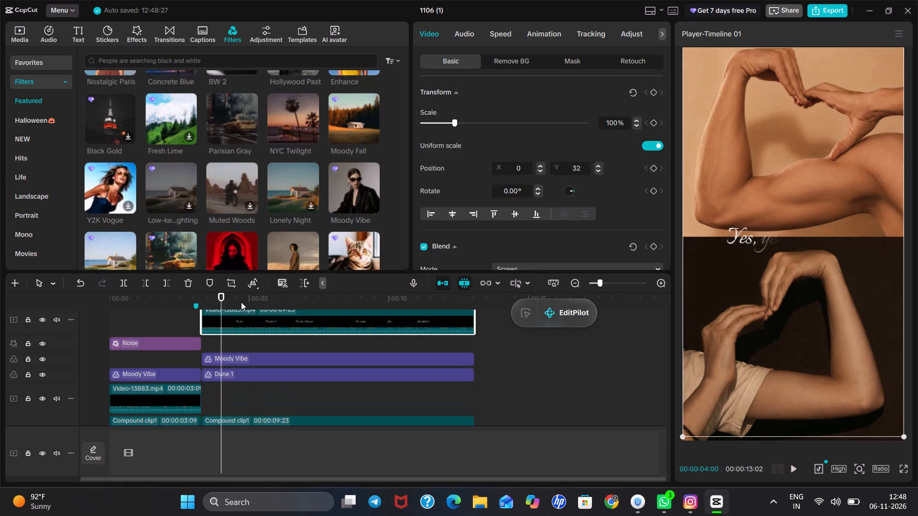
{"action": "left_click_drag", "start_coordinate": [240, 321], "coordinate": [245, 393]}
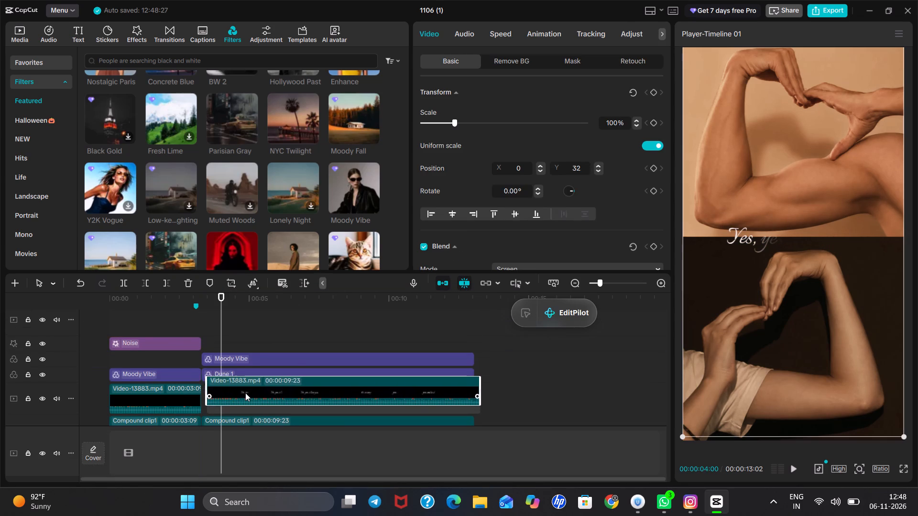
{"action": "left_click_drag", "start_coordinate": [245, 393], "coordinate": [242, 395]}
Switch to the Instagram reference reel and play it briefly to examine how its lyric text looks over the image.
{"action": "left_click", "coordinate": [684, 507]}
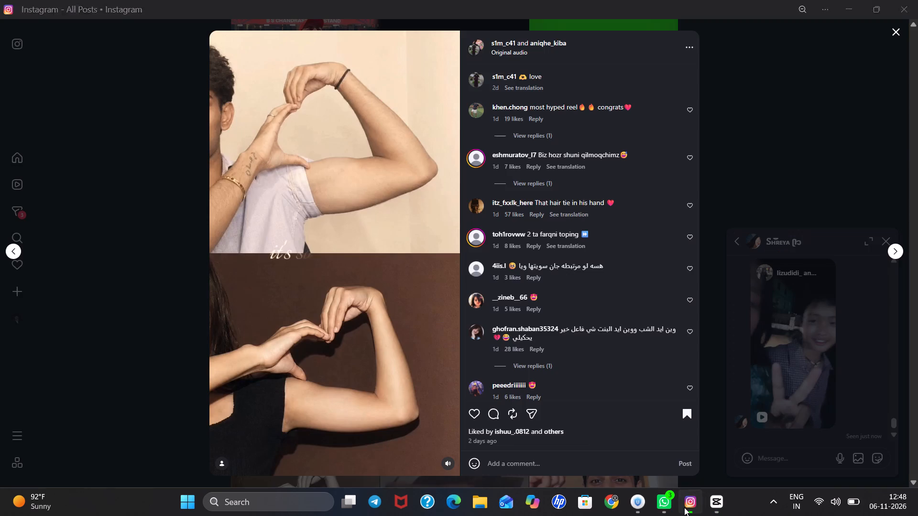
{"action": "left_click", "coordinate": [423, 429]}
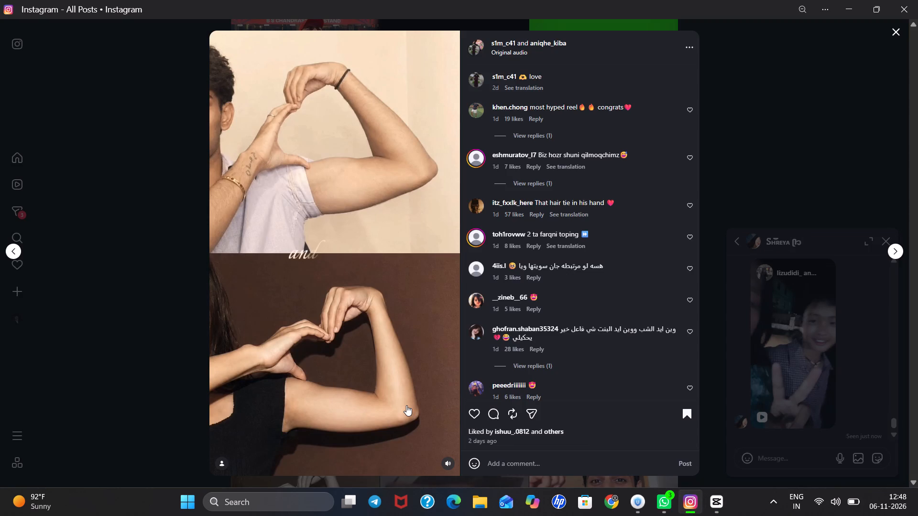
{"action": "left_click", "coordinate": [406, 405]}
Return to CapCut and play the video from 00:00 to examine the opening and the main section's text beneath the filters.
{"action": "left_click", "coordinate": [718, 494]}
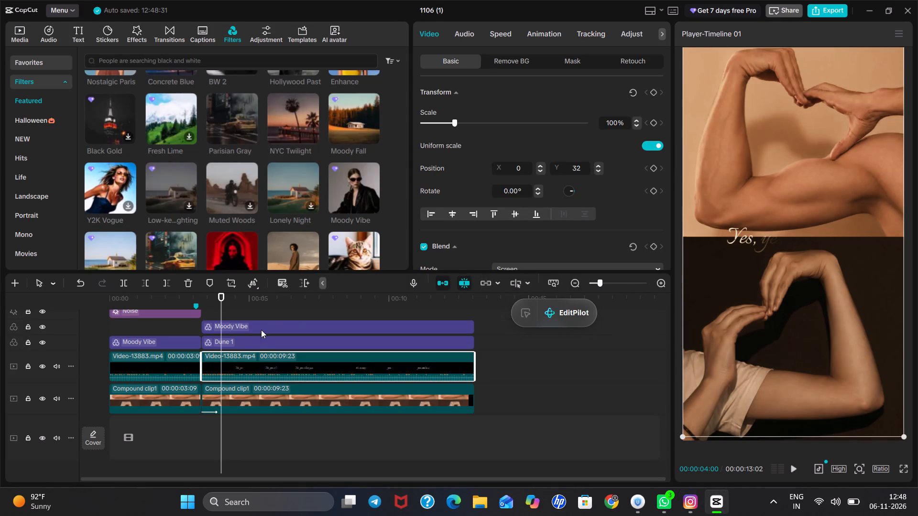
{"action": "double_click", "coordinate": [221, 310]}
{"action": "left_click_drag", "start_coordinate": [221, 310], "coordinate": [78, 383]}
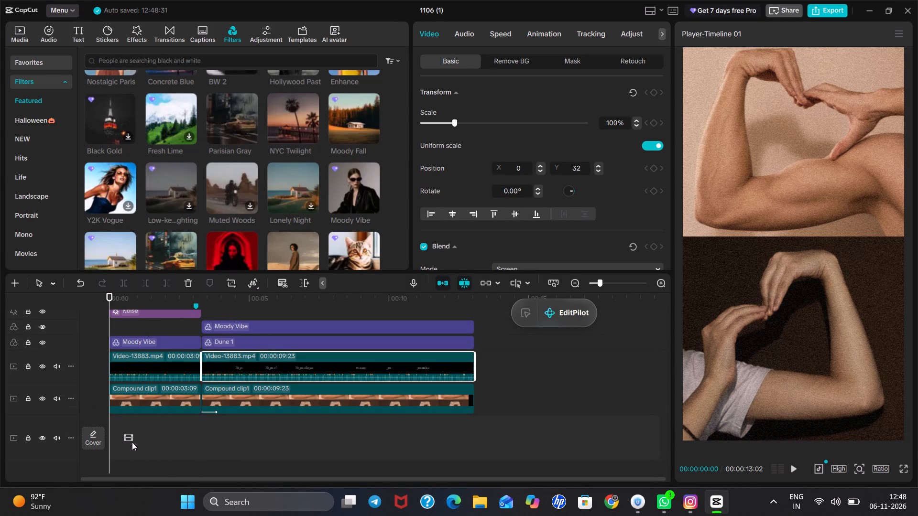
{"action": "double_click", "coordinate": [131, 468]}
{"action": "left_click_drag", "start_coordinate": [131, 468], "coordinate": [76, 491]}
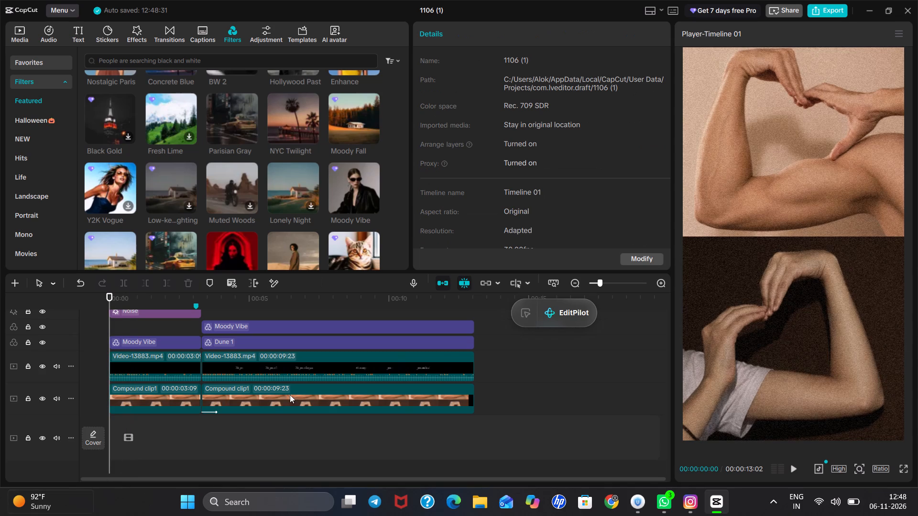
{"action": "left_click", "coordinate": [788, 467]}
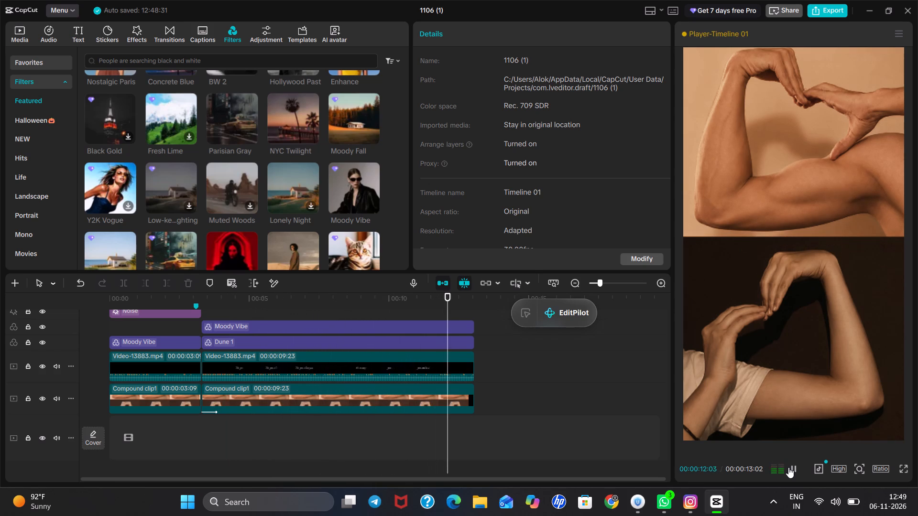
{"action": "left_click", "coordinate": [788, 467]}
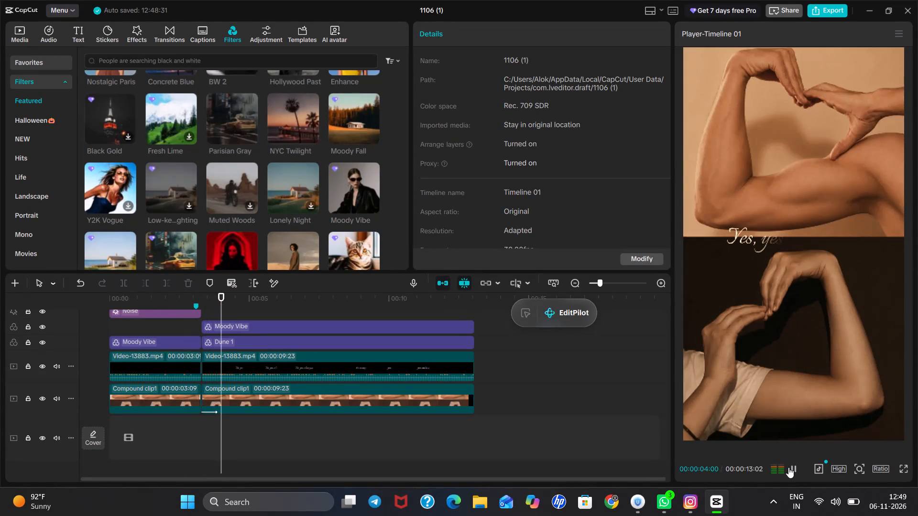
{"action": "left_click", "coordinate": [788, 467]}
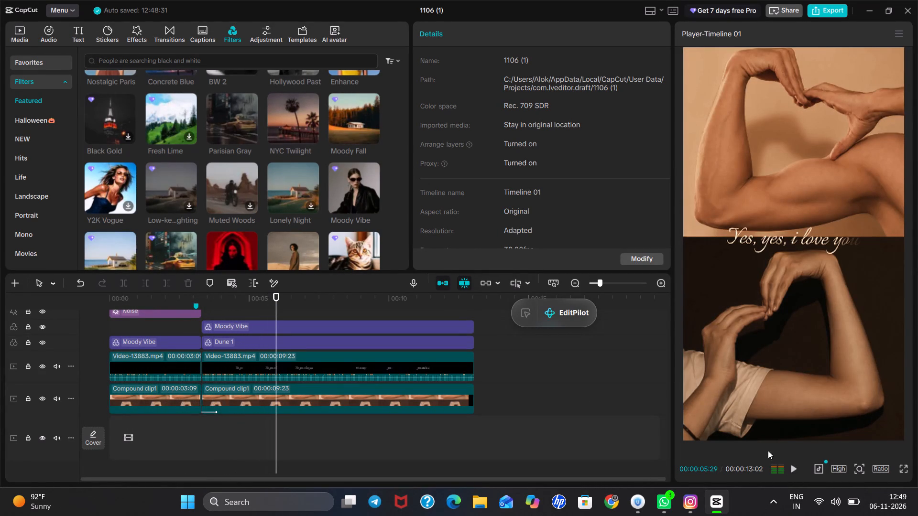
Set the Fade In animation duration of the main section's compound clip to 0.7 s.
{"action": "scroll", "coordinate": [466, 408], "scroll_direction": "down", "scroll_amount": 1}
{"action": "left_click", "coordinate": [231, 381]}
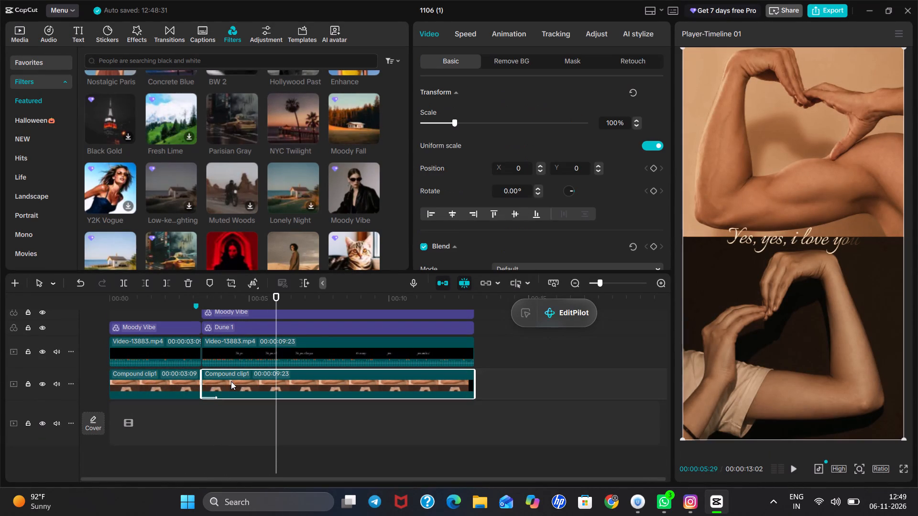
{"action": "left_click", "coordinate": [501, 37]}
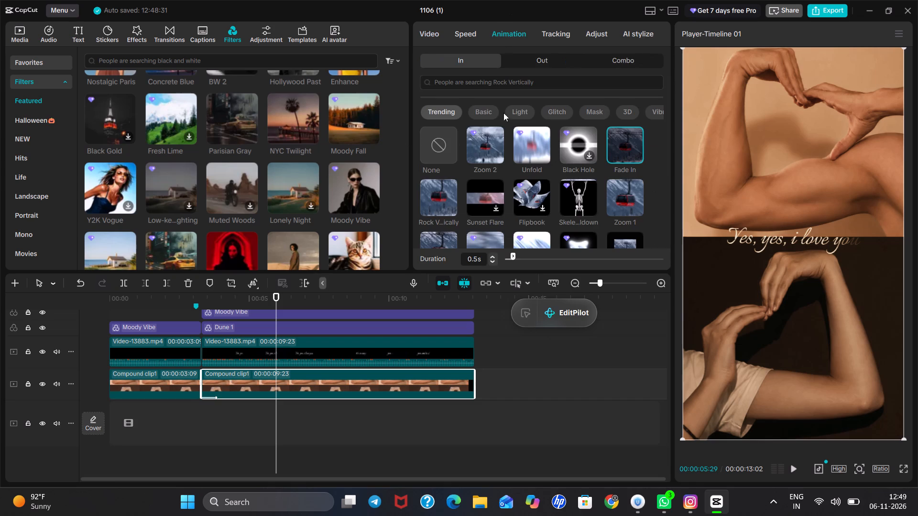
{"action": "double_click", "coordinate": [516, 258]}
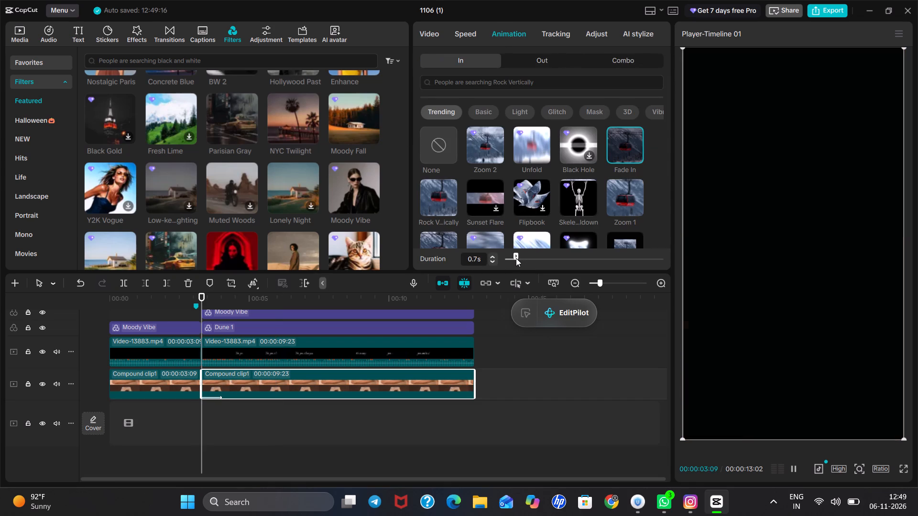
{"action": "left_click", "coordinate": [190, 429]}
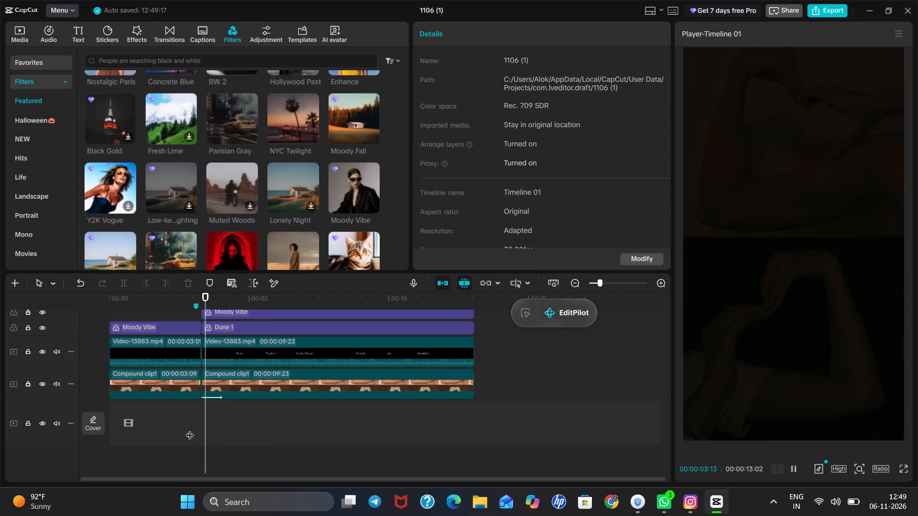
Play the video again from 00:00 to about 00:12 to check the fade-in and the filtered text.
{"action": "left_click", "coordinate": [793, 465]}
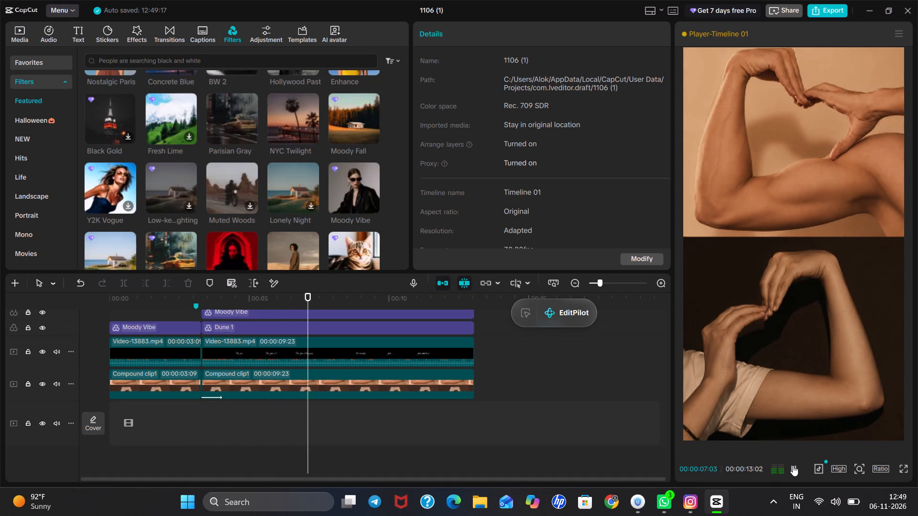
{"action": "left_click", "coordinate": [185, 428]}
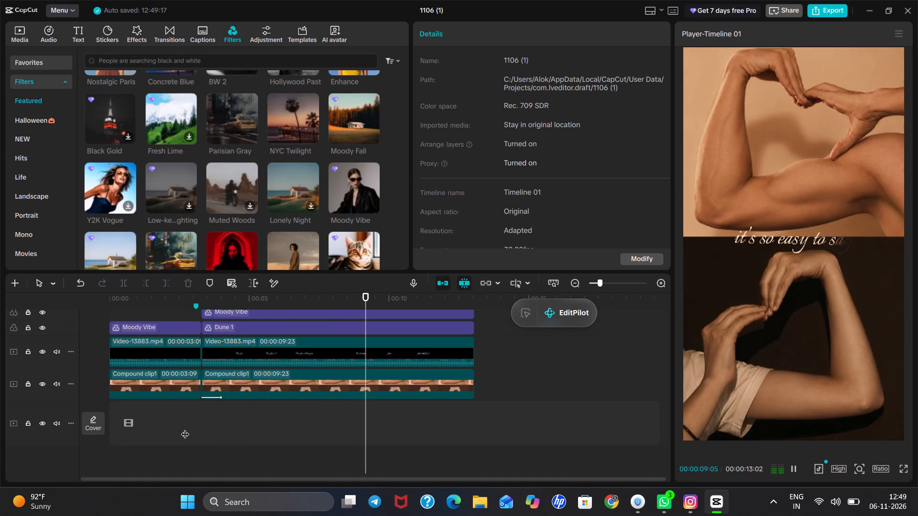
{"action": "left_click_drag", "start_coordinate": [185, 428], "coordinate": [39, 474]}
{"action": "left_click", "coordinate": [797, 470]}
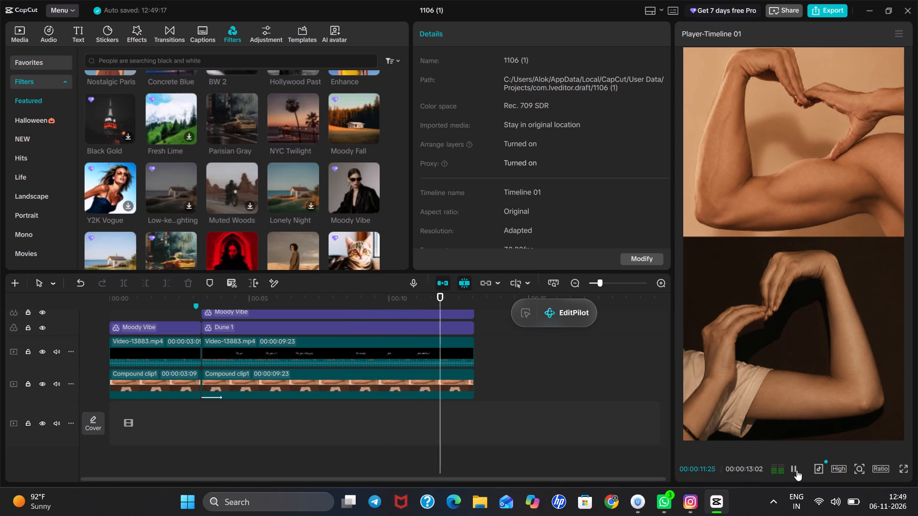
Replay the video to check the transition into the main section and its filtered text.
{"action": "left_click", "coordinate": [797, 470]}
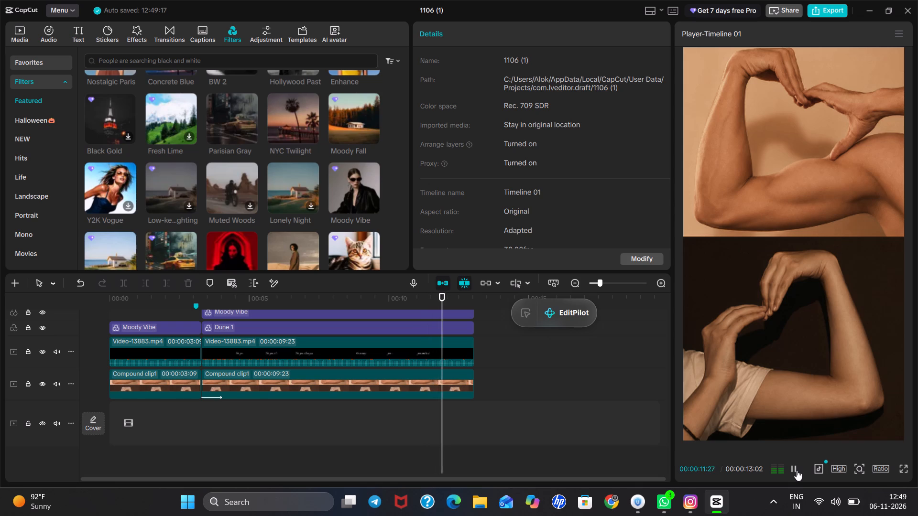
{"action": "left_click", "coordinate": [797, 470]}
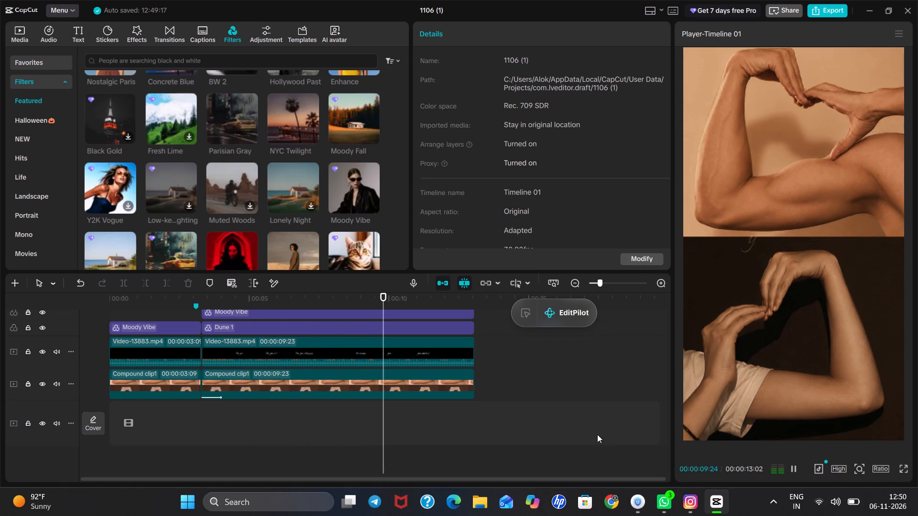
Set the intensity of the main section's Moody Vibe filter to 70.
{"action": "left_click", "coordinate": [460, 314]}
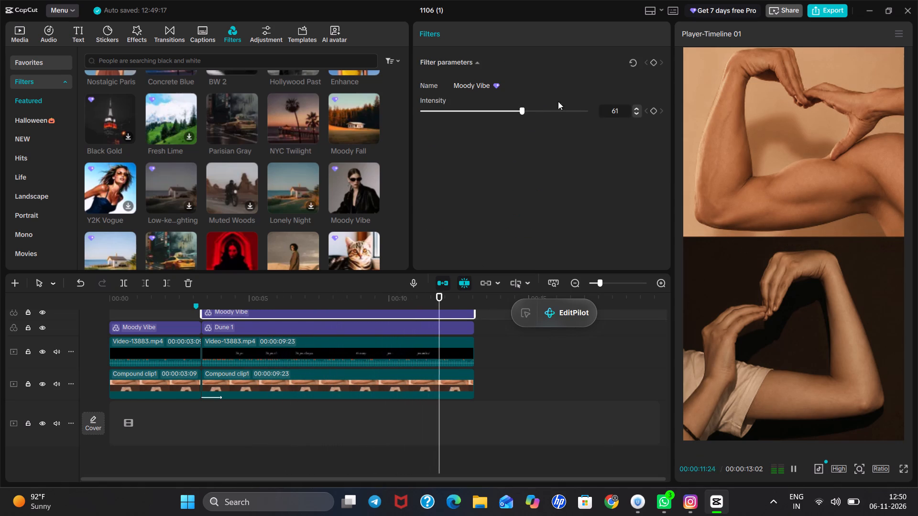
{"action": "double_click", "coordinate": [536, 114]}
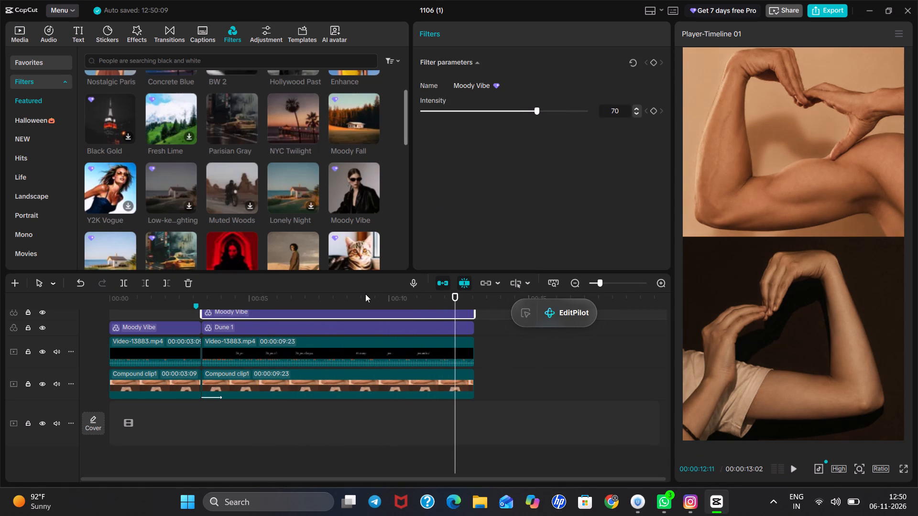
Scrub between the opening and main sections, around 00:01 to 00:06, to check the filter over the text.
{"action": "scroll", "coordinate": [365, 294], "scroll_direction": "up", "scroll_amount": 1}
{"action": "triple_click", "coordinate": [288, 422]}
{"action": "left_click", "coordinate": [288, 422]}
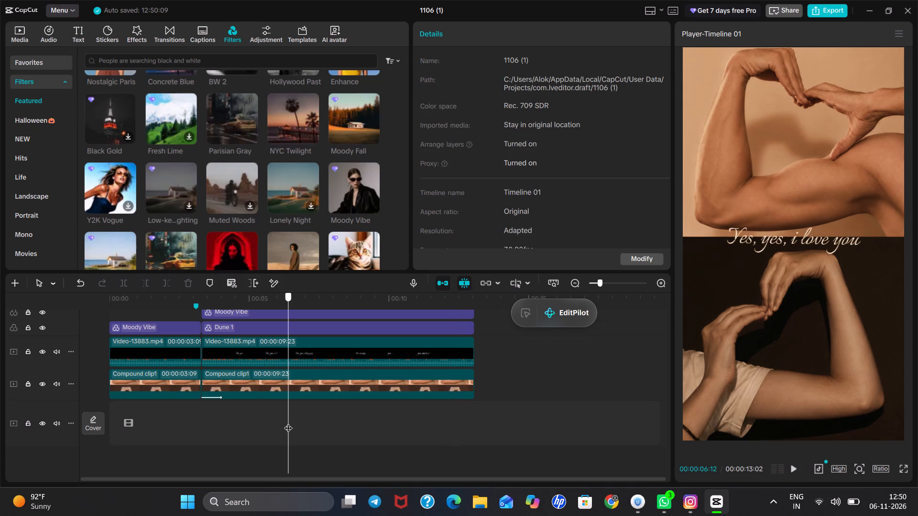
{"action": "left_click_drag", "start_coordinate": [288, 422], "coordinate": [271, 424]}
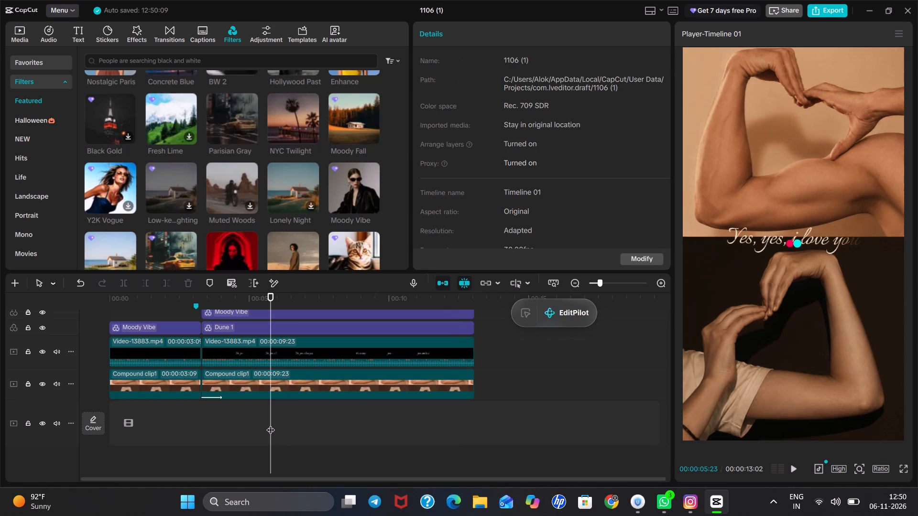
{"action": "left_click_drag", "start_coordinate": [271, 424], "coordinate": [232, 446]}
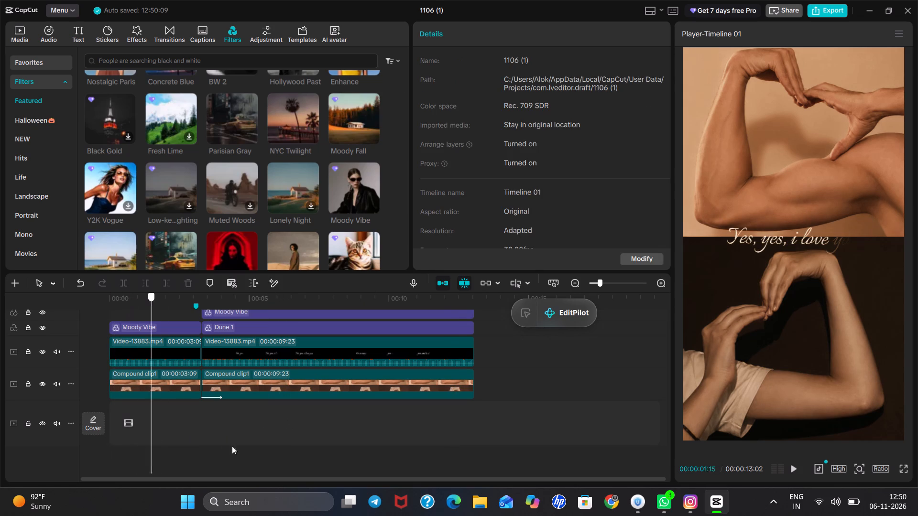
{"action": "left_click_drag", "start_coordinate": [232, 446], "coordinate": [248, 450]}
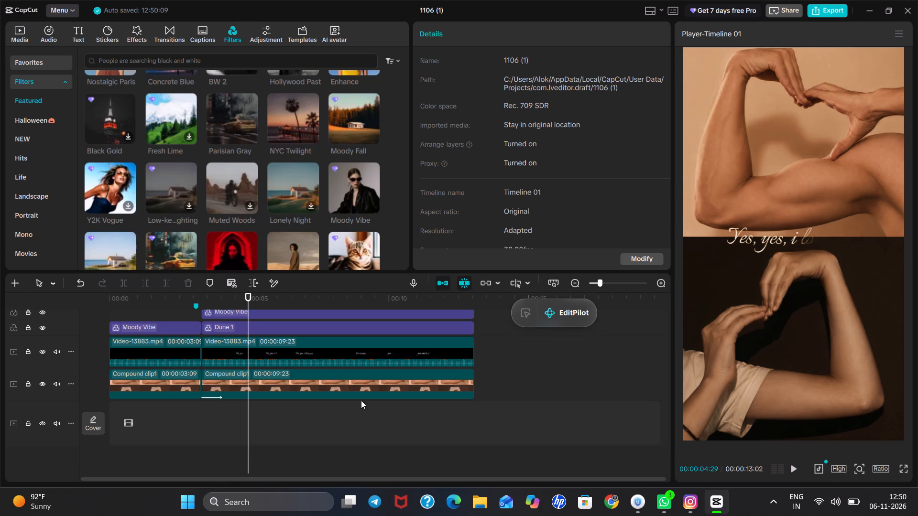
Set the intensity of the main section's Moody Vibe filter to 100.
{"action": "left_click", "coordinate": [319, 316]}
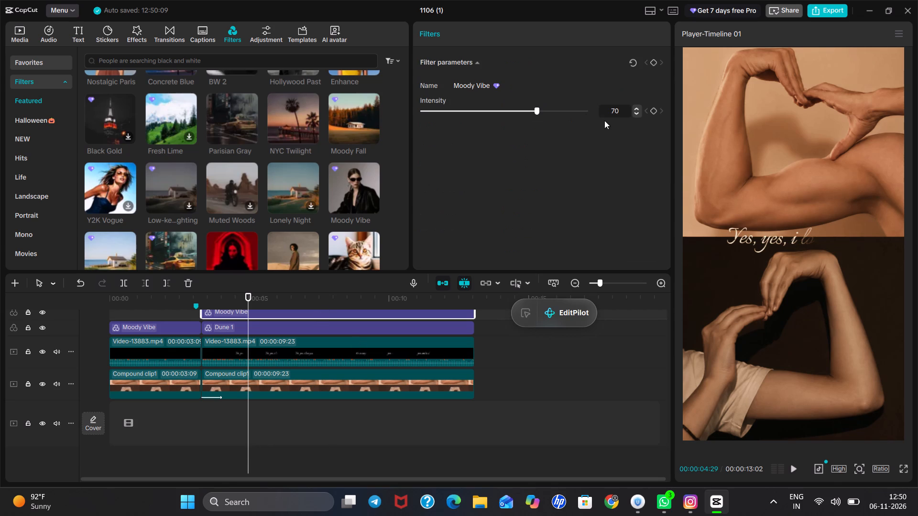
{"action": "left_click", "coordinate": [582, 111]}
{"action": "left_click_drag", "start_coordinate": [582, 111], "coordinate": [591, 115]}
Scrub across the section transition and play the video in full screen to check the adjusted filter.
{"action": "left_click", "coordinate": [204, 404]}
{"action": "left_click", "coordinate": [197, 425]}
{"action": "left_click_drag", "start_coordinate": [197, 425], "coordinate": [219, 437]}
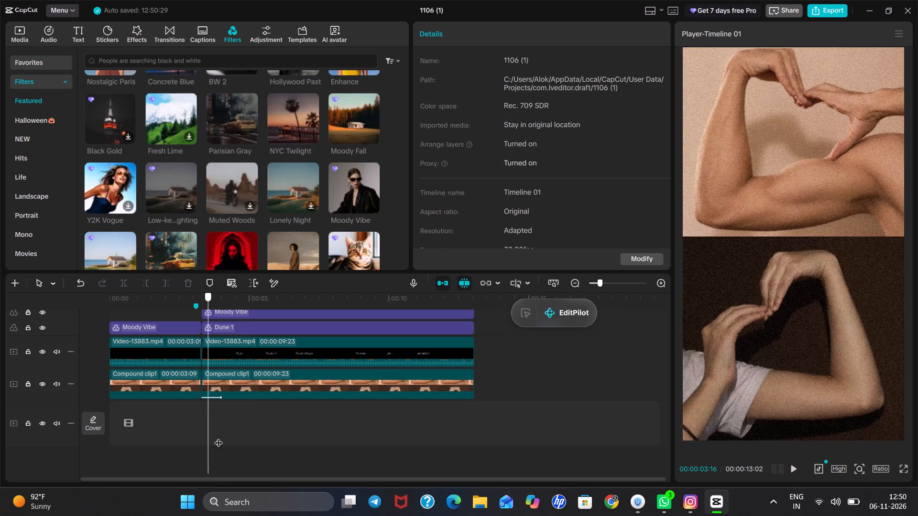
{"action": "left_click_drag", "start_coordinate": [219, 437], "coordinate": [251, 448]}
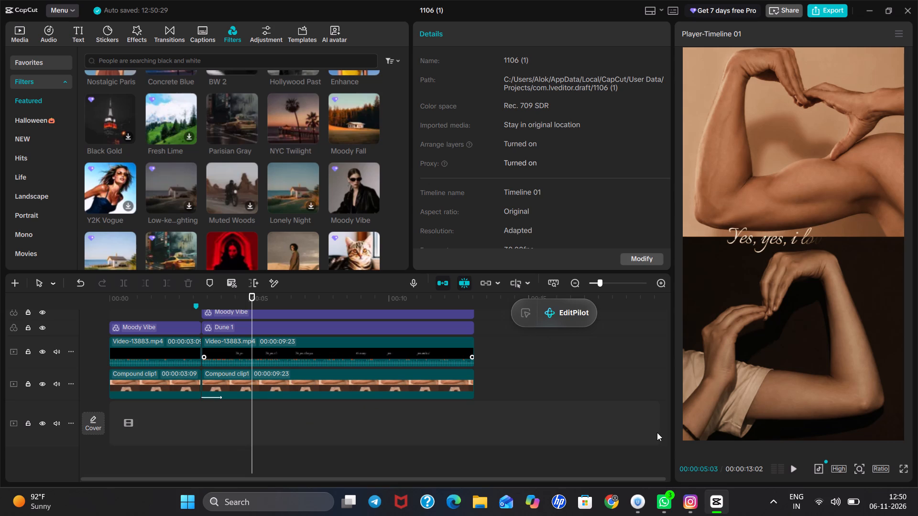
{"action": "left_click", "coordinate": [904, 468]}
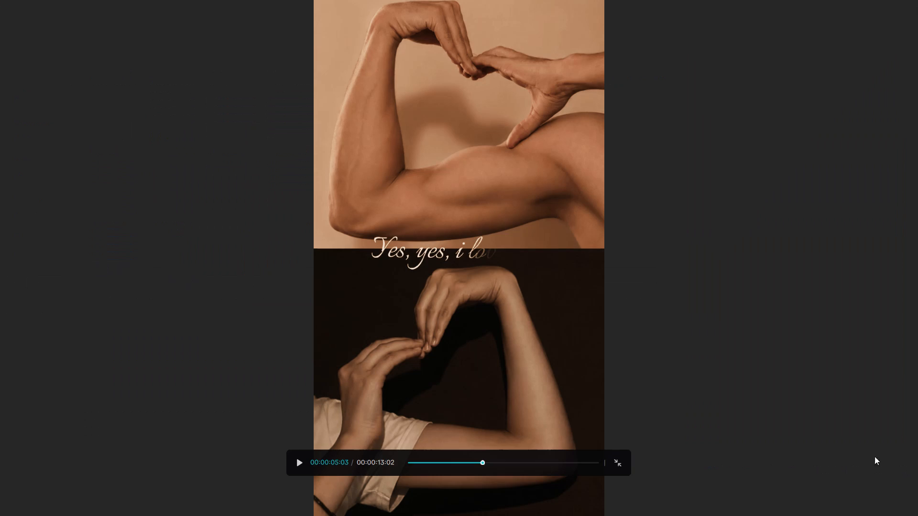
{"action": "left_click", "coordinate": [297, 464]}
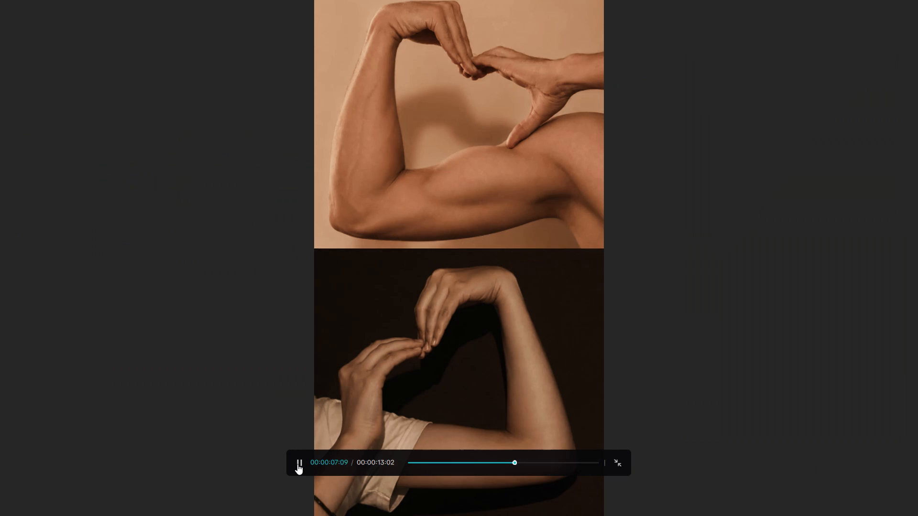
{"action": "left_click", "coordinate": [410, 464]}
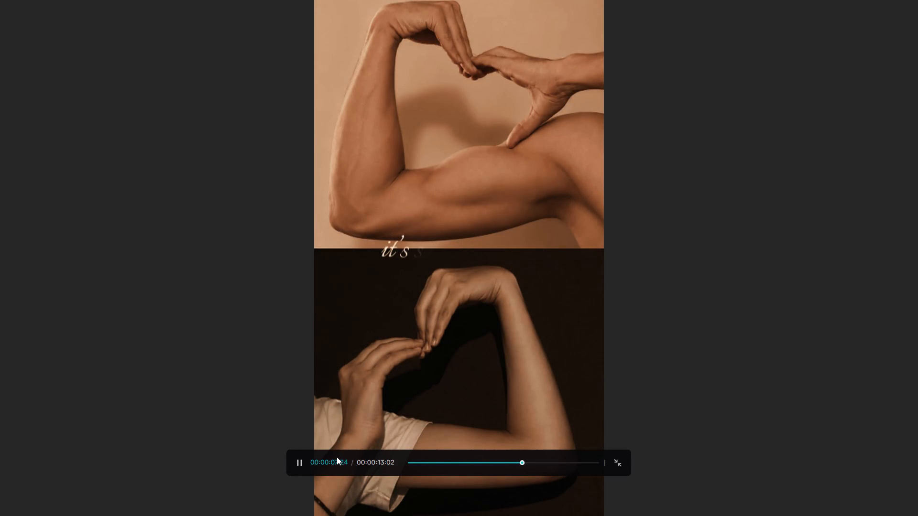
{"action": "left_click", "coordinate": [616, 458]}
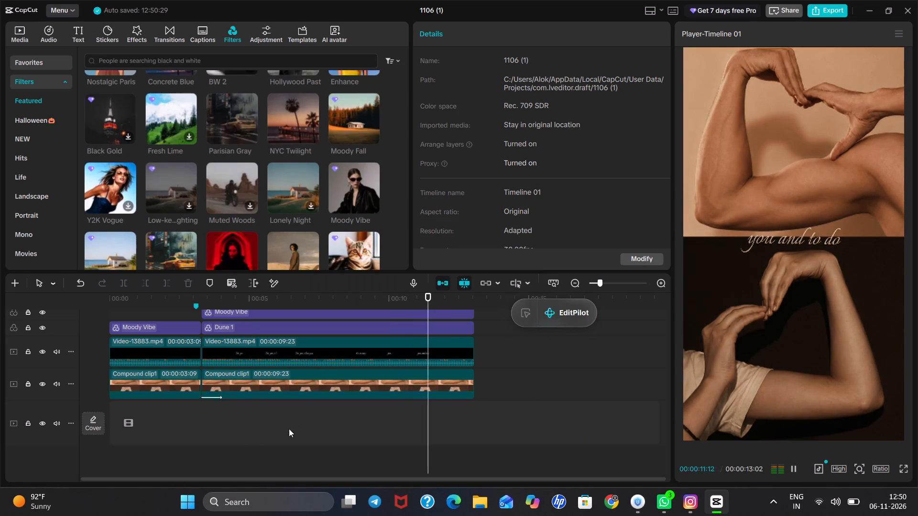
{"action": "left_click", "coordinate": [280, 435]}
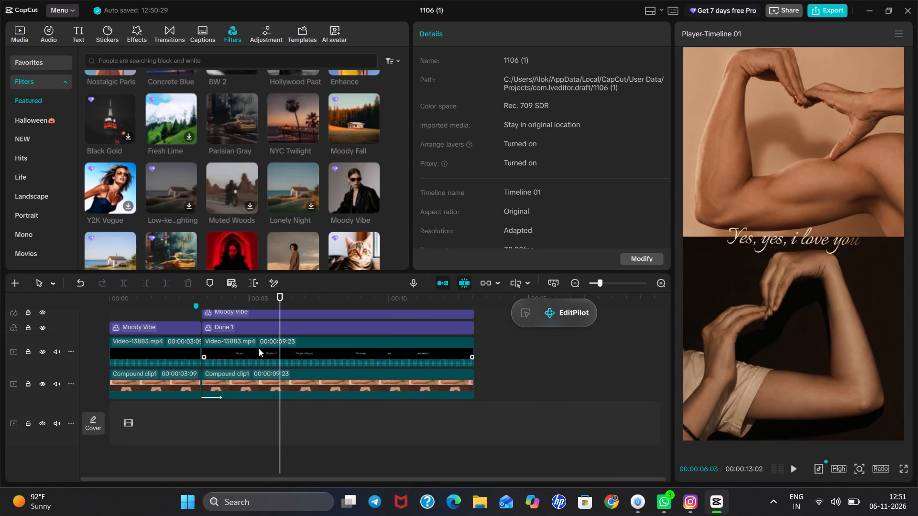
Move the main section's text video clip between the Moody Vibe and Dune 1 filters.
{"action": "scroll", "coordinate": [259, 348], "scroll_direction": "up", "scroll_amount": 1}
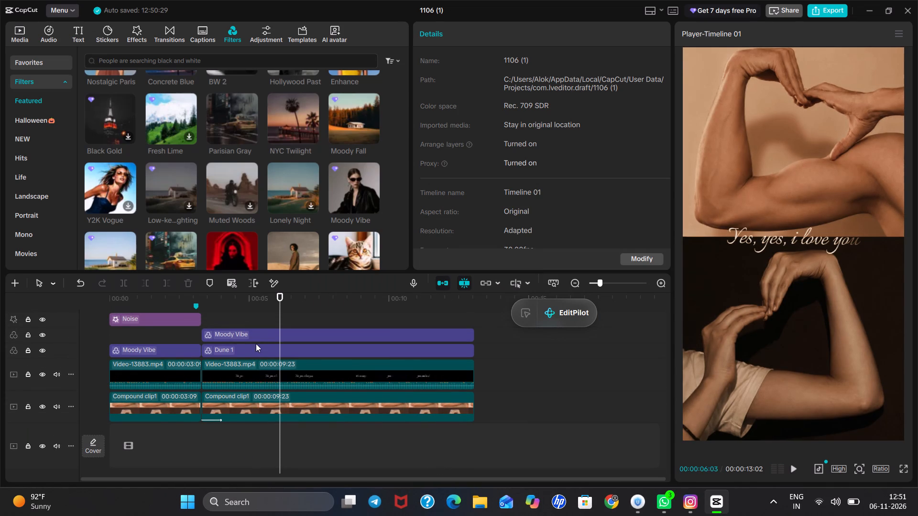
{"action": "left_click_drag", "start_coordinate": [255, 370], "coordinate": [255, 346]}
Play the video from 00:00 to check the text with its clip between the two filters.
{"action": "double_click", "coordinate": [227, 410]}
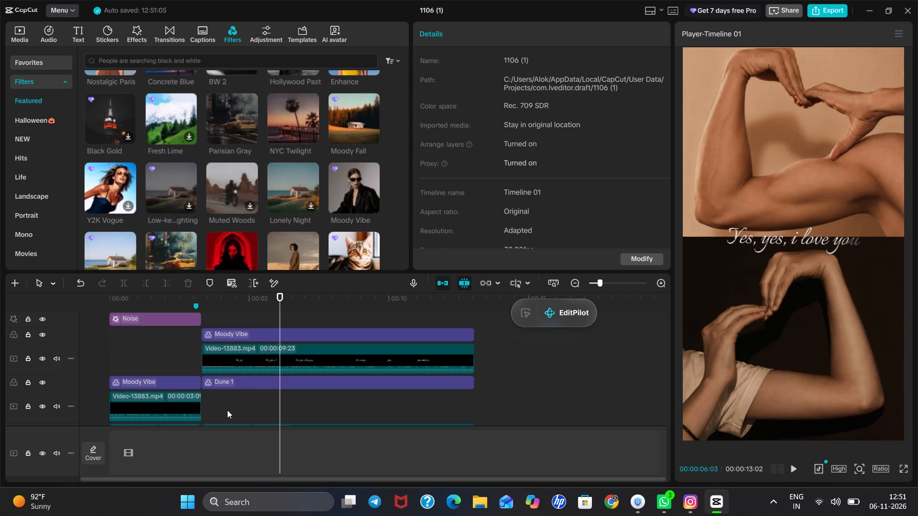
{"action": "left_click_drag", "start_coordinate": [227, 410], "coordinate": [35, 489]}
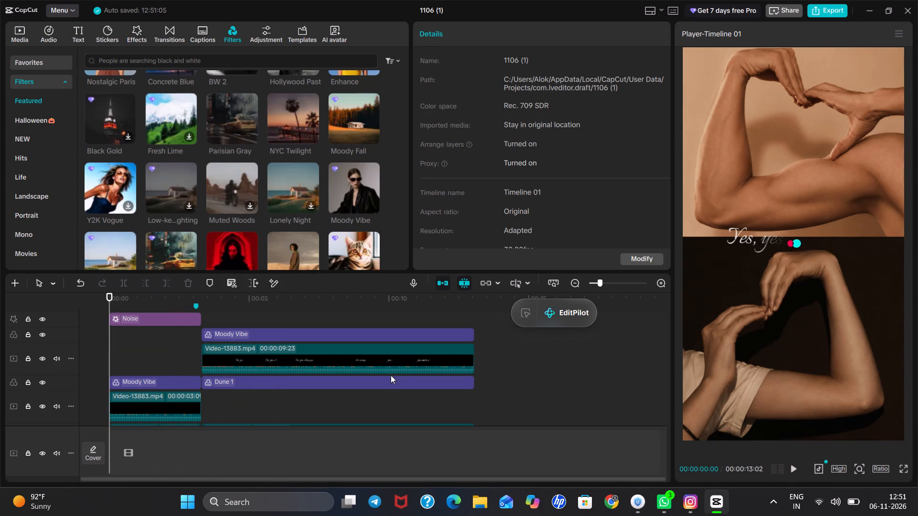
{"action": "left_click", "coordinate": [794, 471]}
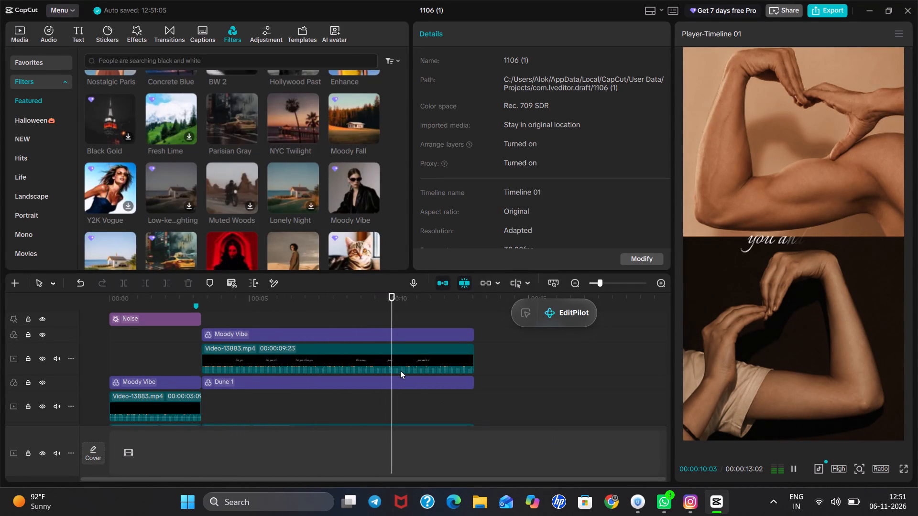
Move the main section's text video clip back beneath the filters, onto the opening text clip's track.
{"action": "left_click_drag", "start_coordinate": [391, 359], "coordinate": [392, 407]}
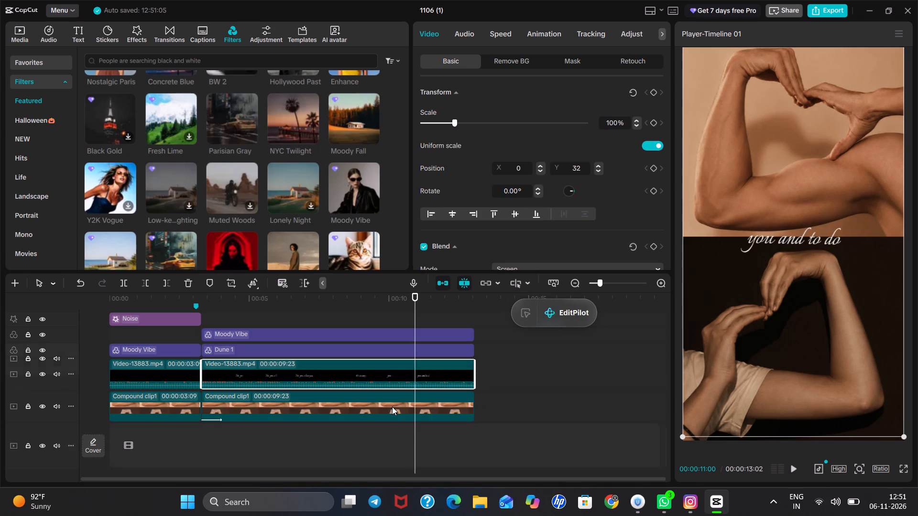
Scrub the main section from about 00:05 to its end at 00:13:02 to check the text.
{"action": "double_click", "coordinate": [264, 318]}
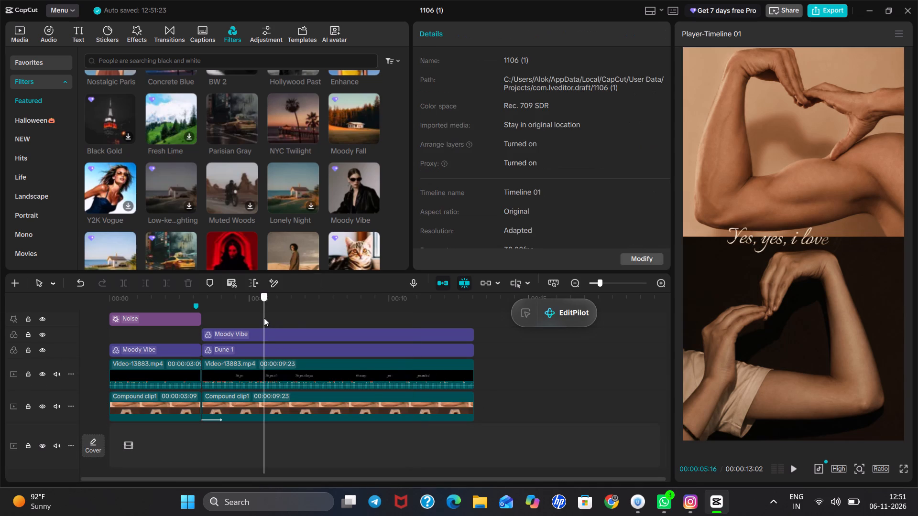
{"action": "left_click_drag", "start_coordinate": [264, 318], "coordinate": [548, 348]}
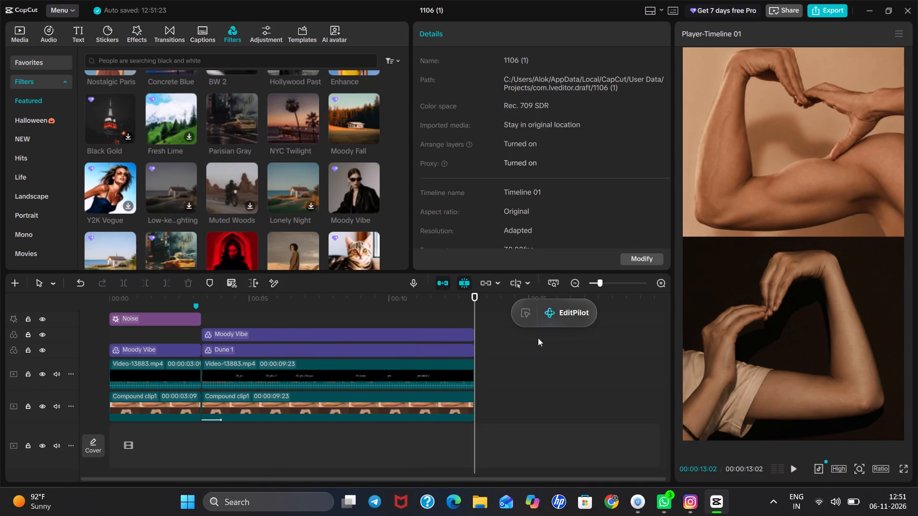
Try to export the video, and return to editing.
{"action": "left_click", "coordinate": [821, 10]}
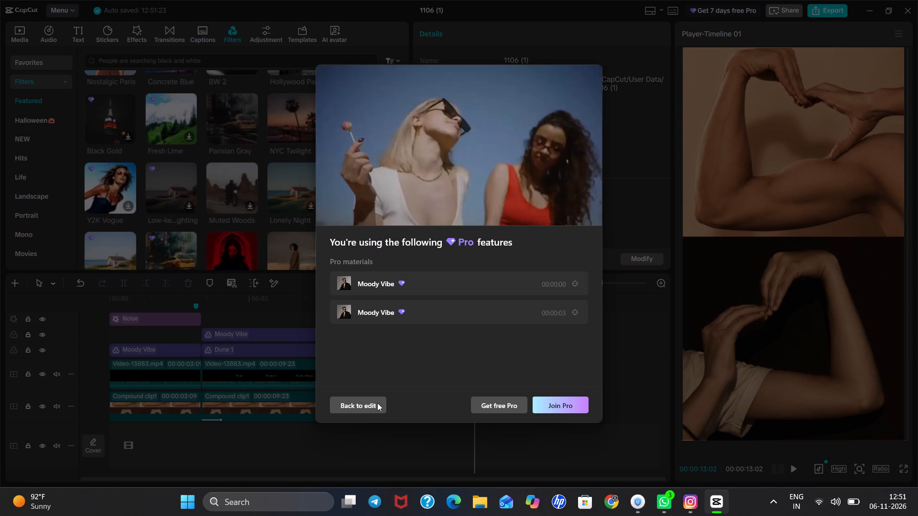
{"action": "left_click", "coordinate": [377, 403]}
Play the whole video repeatedly from 00:00 to review the noisy opening, the fade-in and the filtered text.
{"action": "scroll", "coordinate": [325, 385], "scroll_direction": "down", "scroll_amount": 1}
{"action": "scroll", "coordinate": [325, 385], "scroll_direction": "up", "scroll_amount": 2}
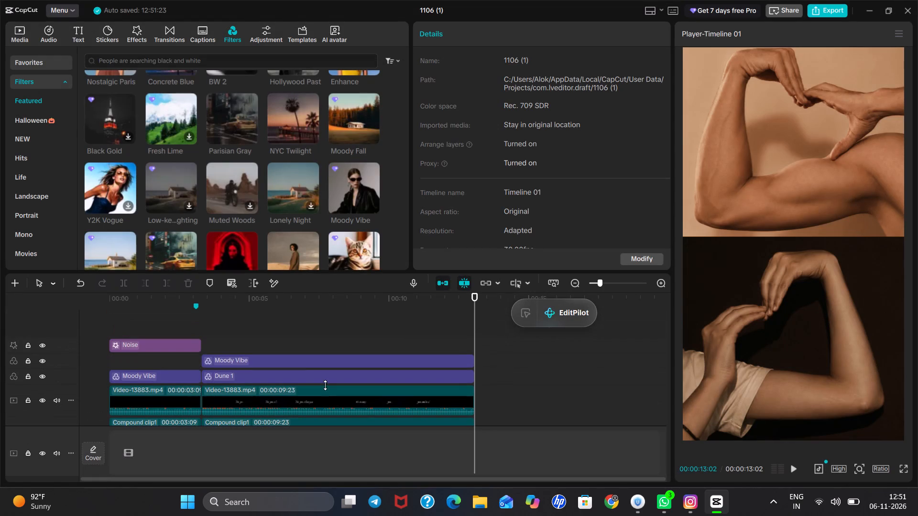
{"action": "double_click", "coordinate": [229, 321]}
{"action": "left_click_drag", "start_coordinate": [229, 321], "coordinate": [58, 418]}
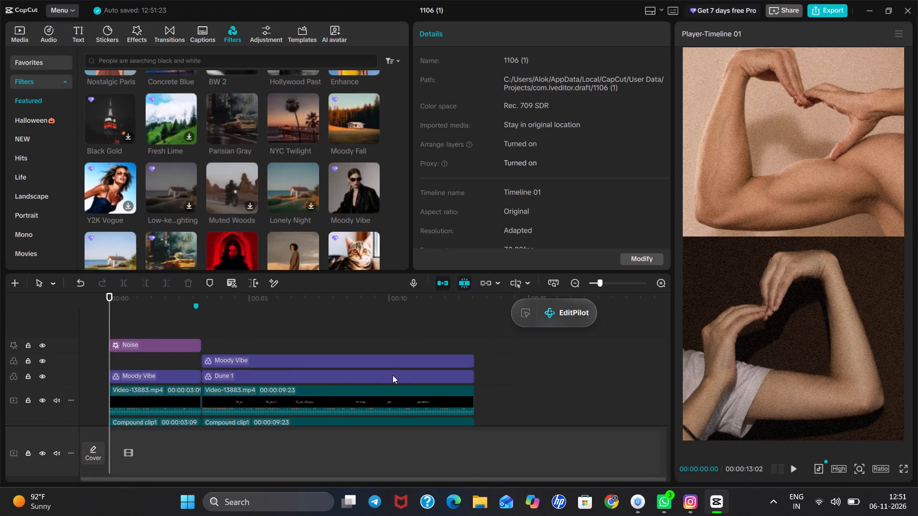
{"action": "left_click", "coordinate": [791, 472]}
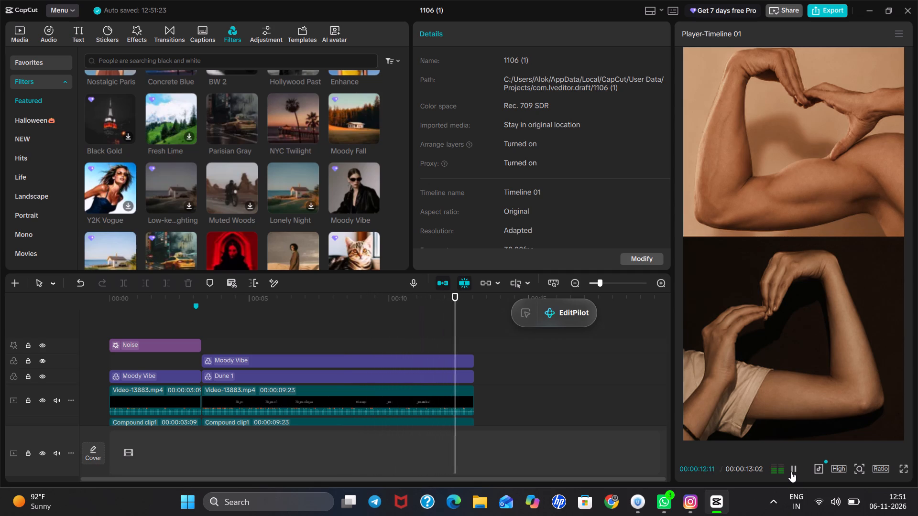
{"action": "left_click", "coordinate": [791, 472]}
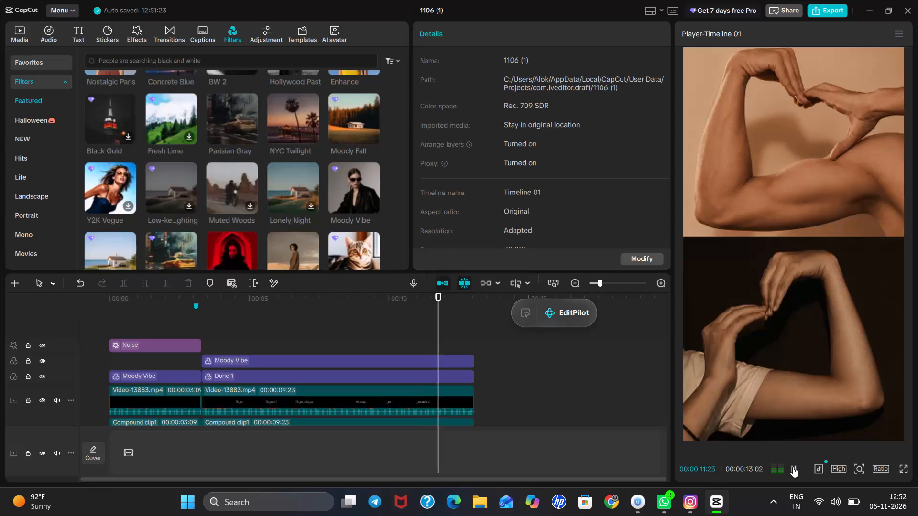
{"action": "left_click", "coordinate": [793, 467]}
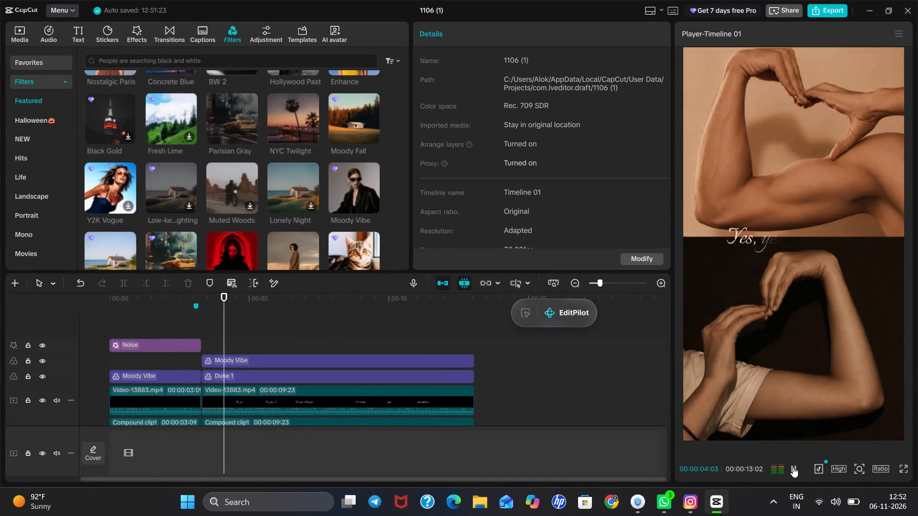
{"action": "left_click", "coordinate": [793, 467]}
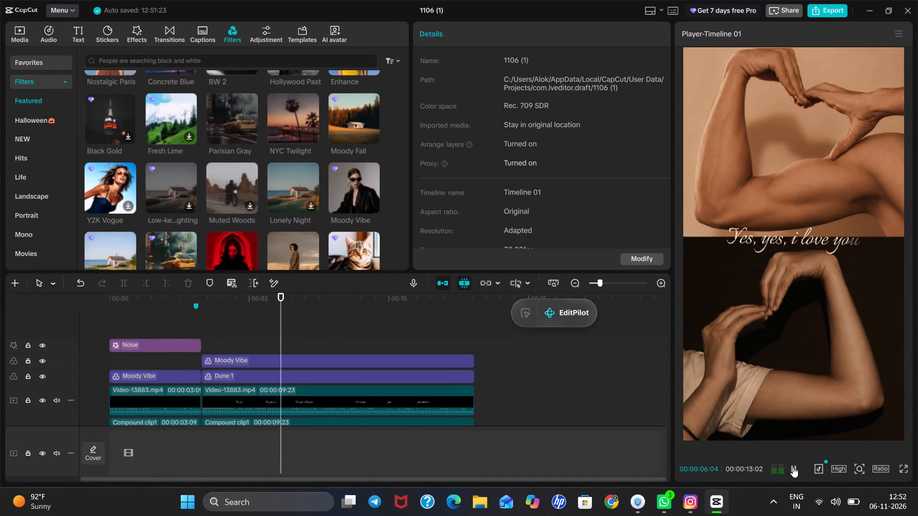
Combine all timeline clips, filters and the Noise effect into one compound clip.
{"action": "key", "text": "ctrl+a"}
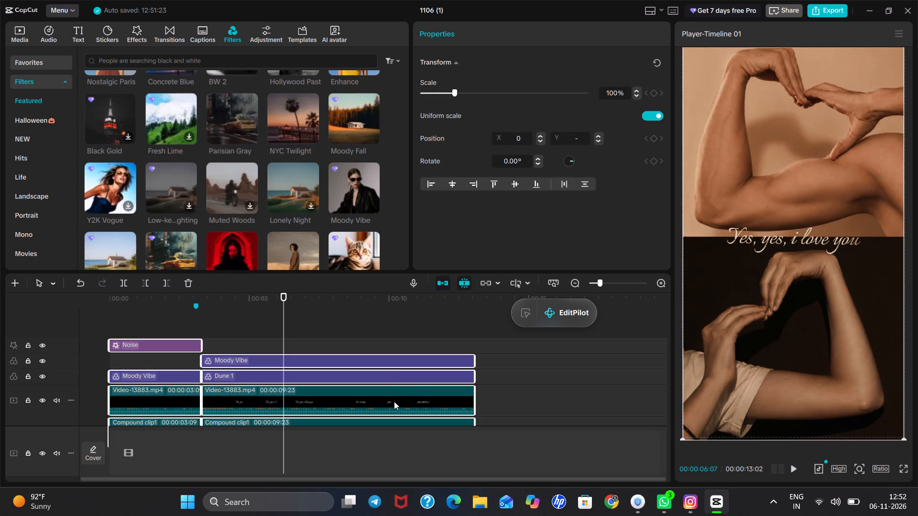
{"action": "right_click", "coordinate": [393, 403]}
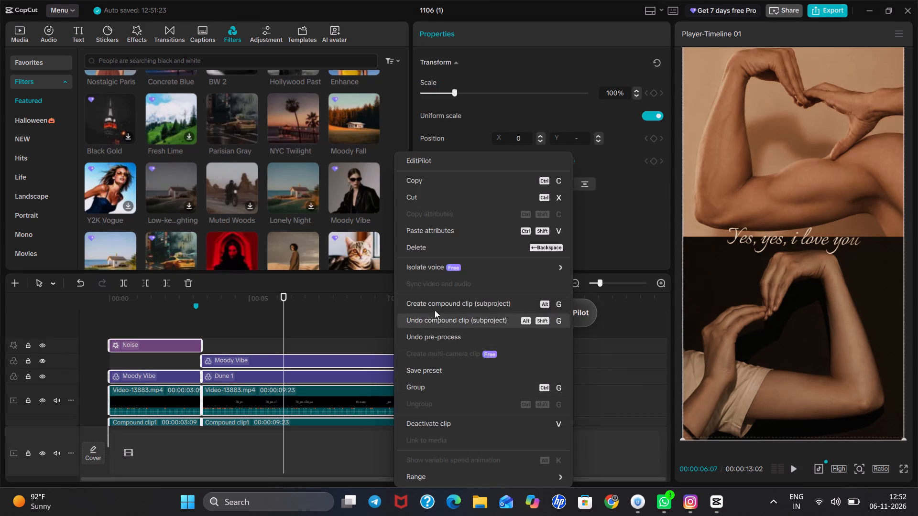
{"action": "left_click", "coordinate": [441, 304]}
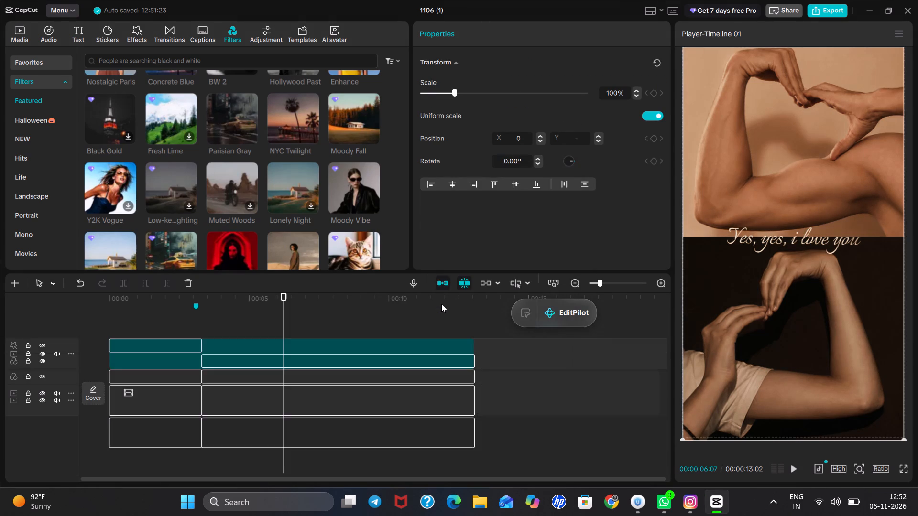
Pre-process the compound clip and return the playhead to 00:00.
{"action": "left_click_drag", "start_coordinate": [364, 353], "coordinate": [356, 394]}
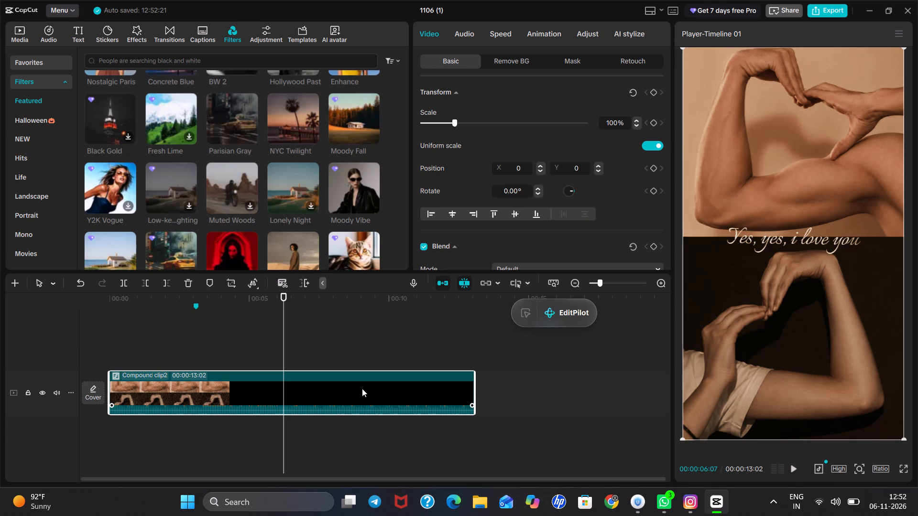
{"action": "right_click", "coordinate": [362, 388]}
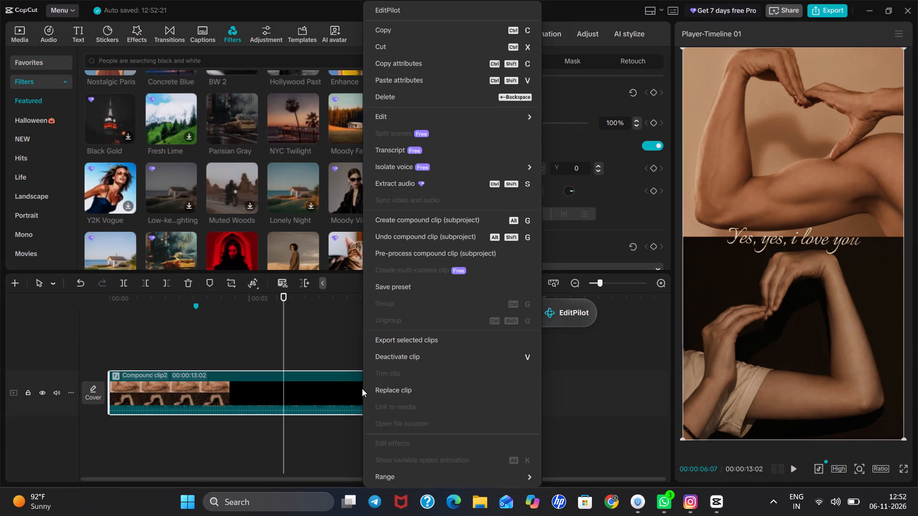
{"action": "left_click", "coordinate": [416, 251]}
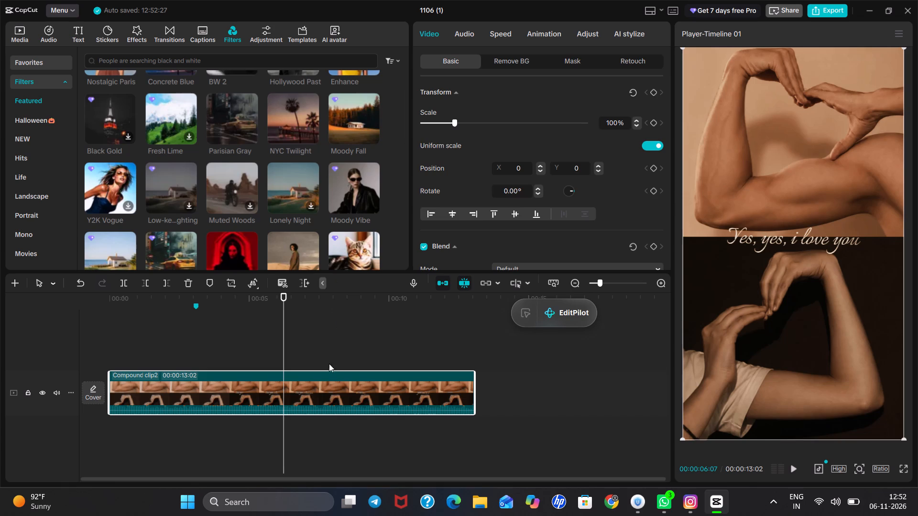
{"action": "double_click", "coordinate": [357, 348]}
{"action": "left_click_drag", "start_coordinate": [357, 348], "coordinate": [83, 403]}
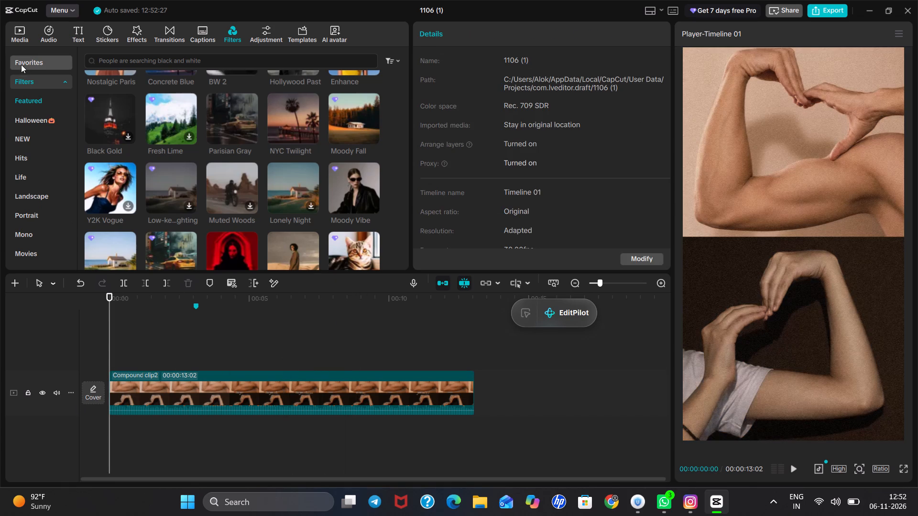
Show the project media, and in File Explorer open com.lveditor.draft > 1106 (1) > Resources > combination.
{"action": "left_click", "coordinate": [19, 28]}
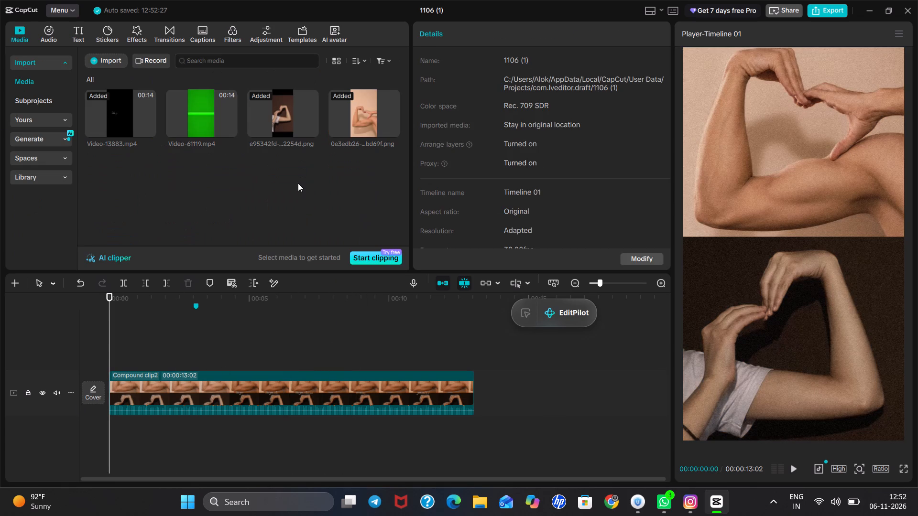
{"action": "left_click", "coordinate": [477, 494]}
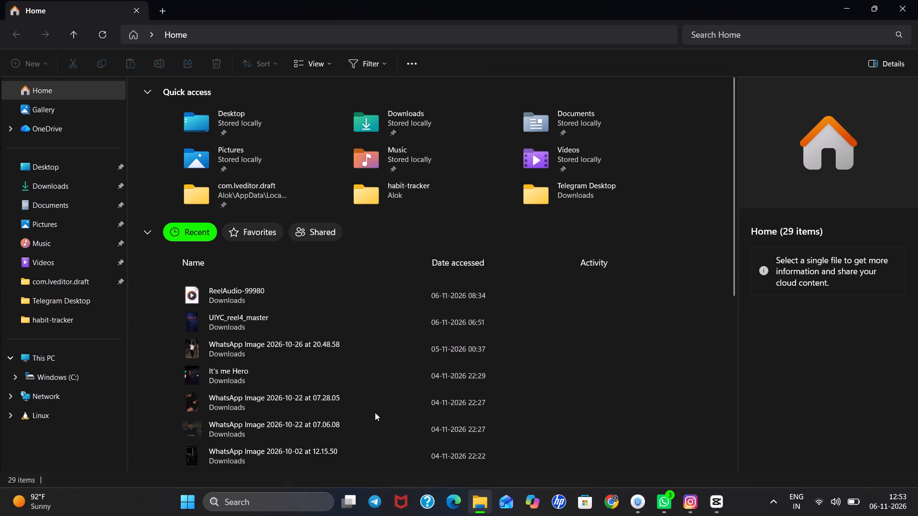
{"action": "left_click", "coordinate": [51, 279]}
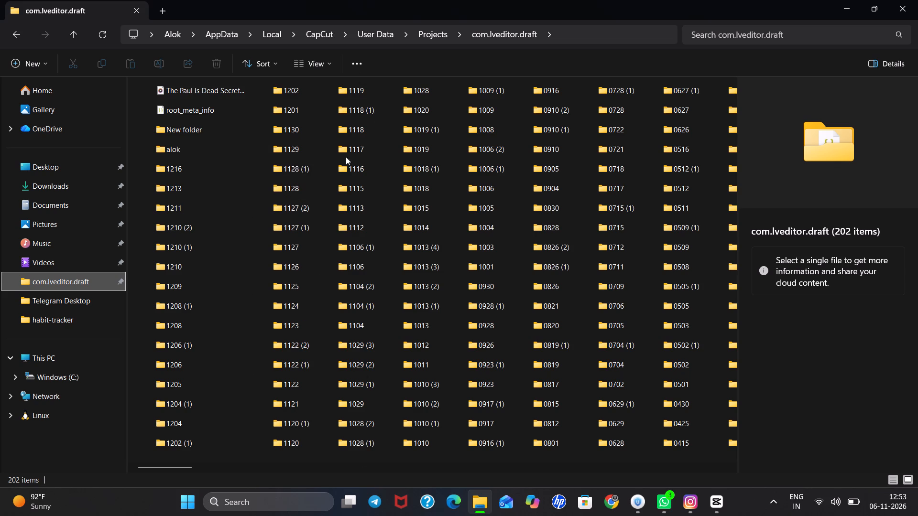
{"action": "double_click", "coordinate": [368, 245]}
{"action": "double_click", "coordinate": [182, 175]}
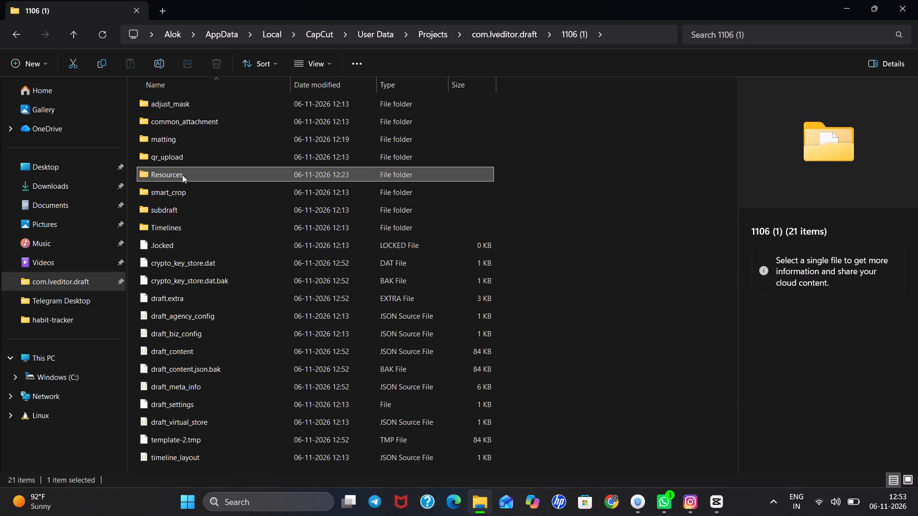
{"action": "double_click", "coordinate": [188, 121]}
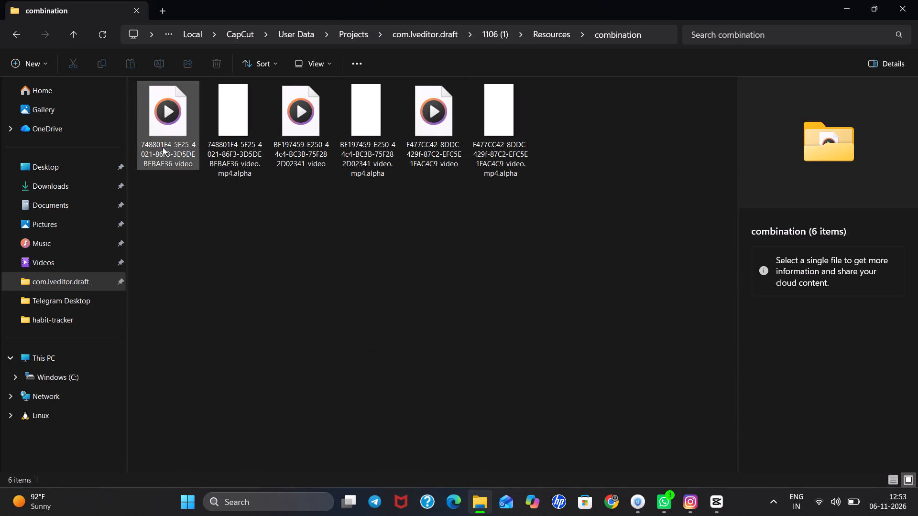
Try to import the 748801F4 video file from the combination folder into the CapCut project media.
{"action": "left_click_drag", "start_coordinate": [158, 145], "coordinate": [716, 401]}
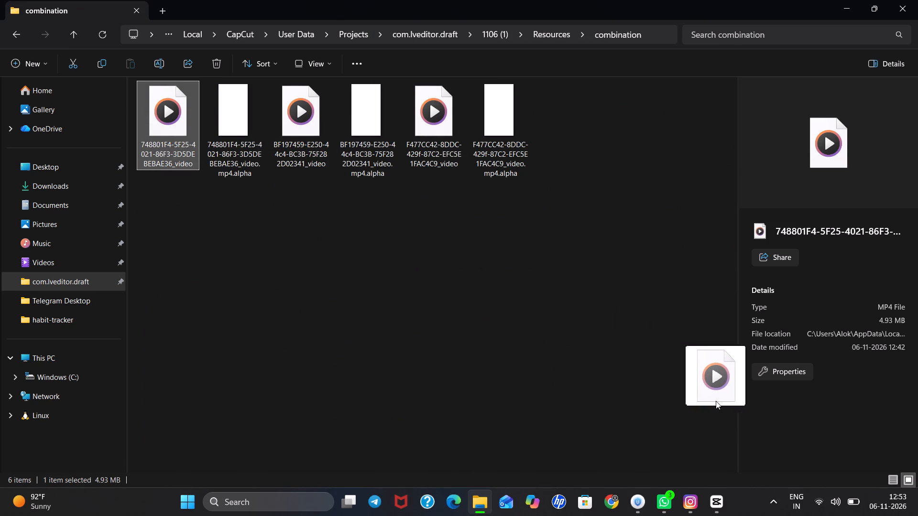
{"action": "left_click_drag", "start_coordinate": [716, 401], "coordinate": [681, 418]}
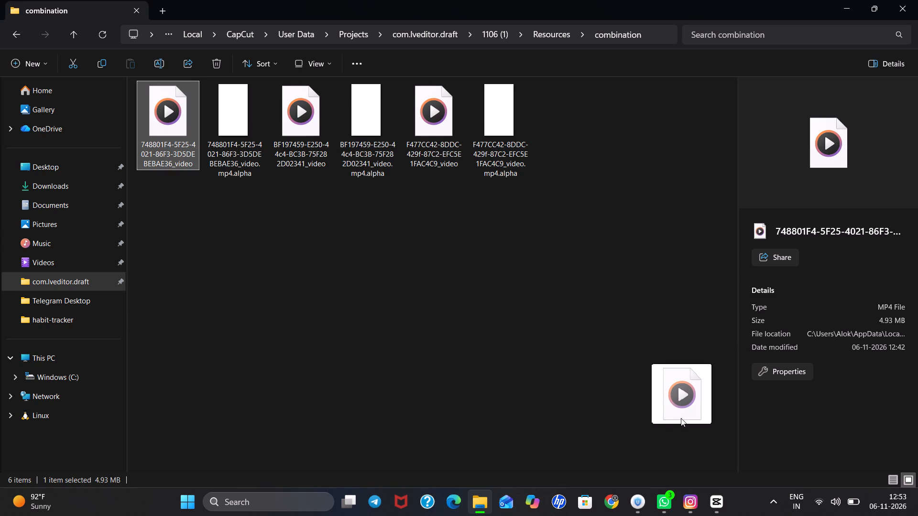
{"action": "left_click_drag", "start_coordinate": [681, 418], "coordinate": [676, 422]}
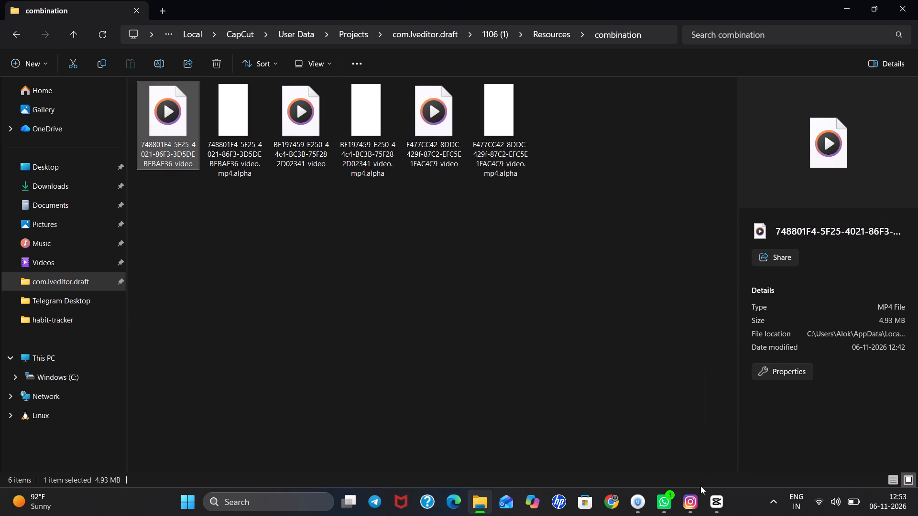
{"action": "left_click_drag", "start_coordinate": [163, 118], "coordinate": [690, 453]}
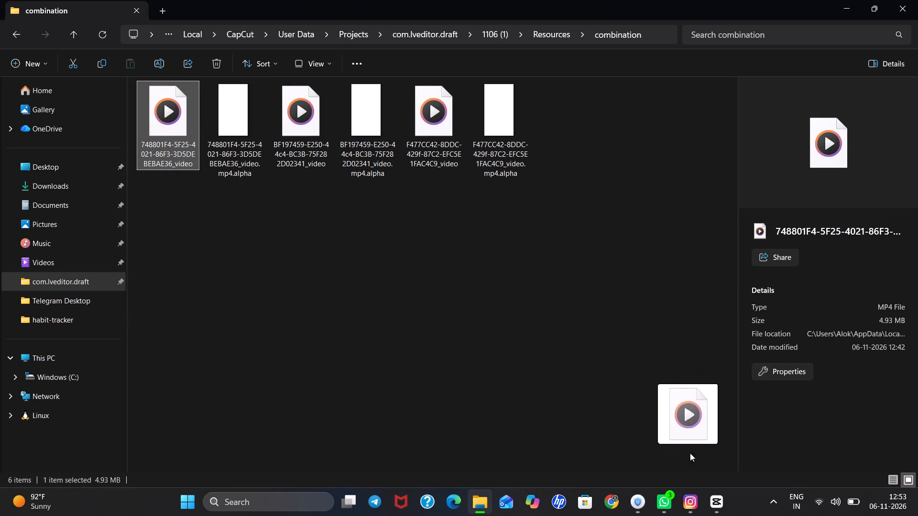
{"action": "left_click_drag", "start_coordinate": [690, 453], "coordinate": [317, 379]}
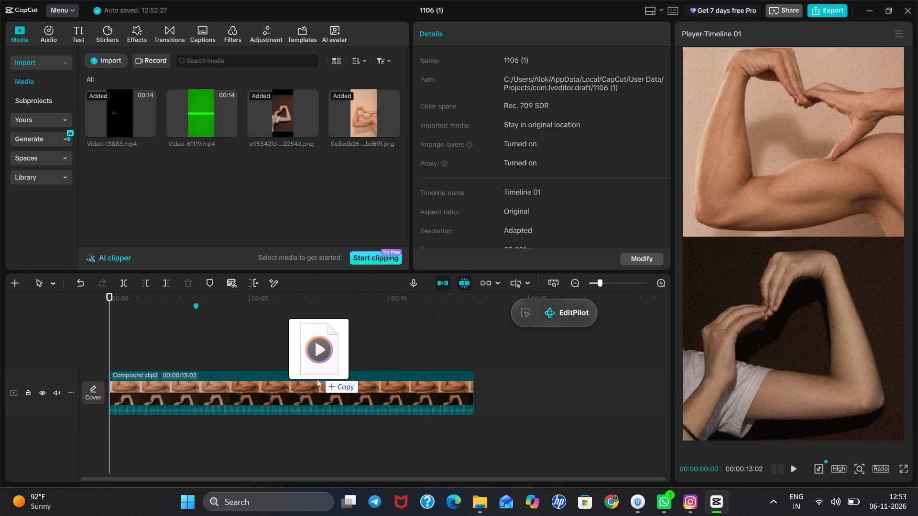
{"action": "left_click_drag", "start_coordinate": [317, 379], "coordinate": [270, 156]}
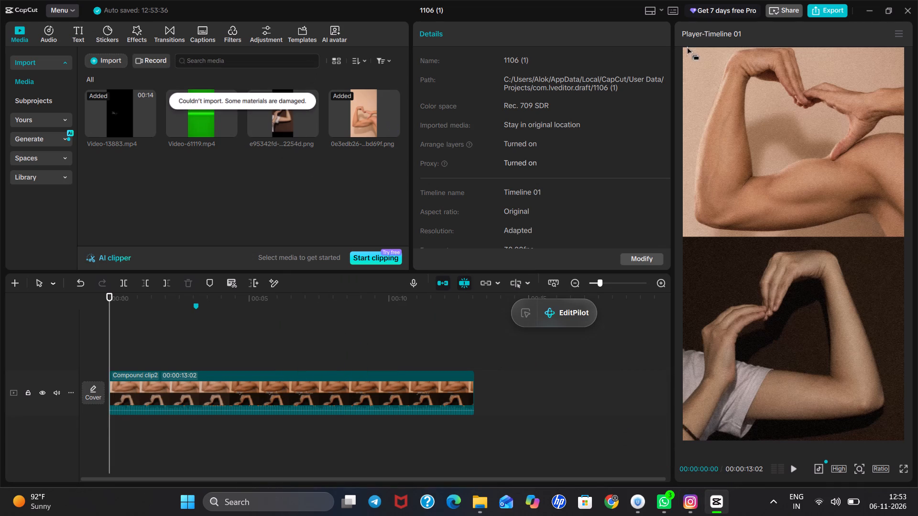
Close CapCut completely, relaunch it and reopen project 1106 (1).
{"action": "left_click", "coordinate": [900, 10]}
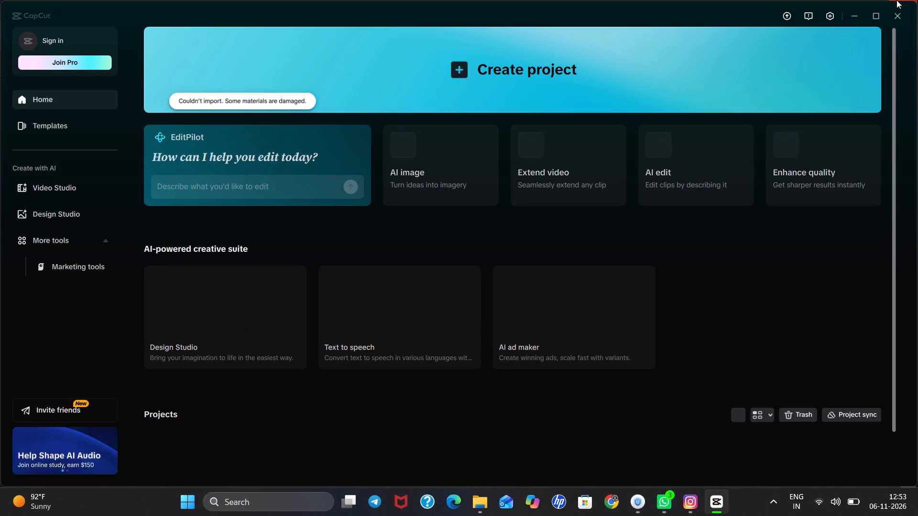
{"action": "left_click", "coordinate": [897, 16]}
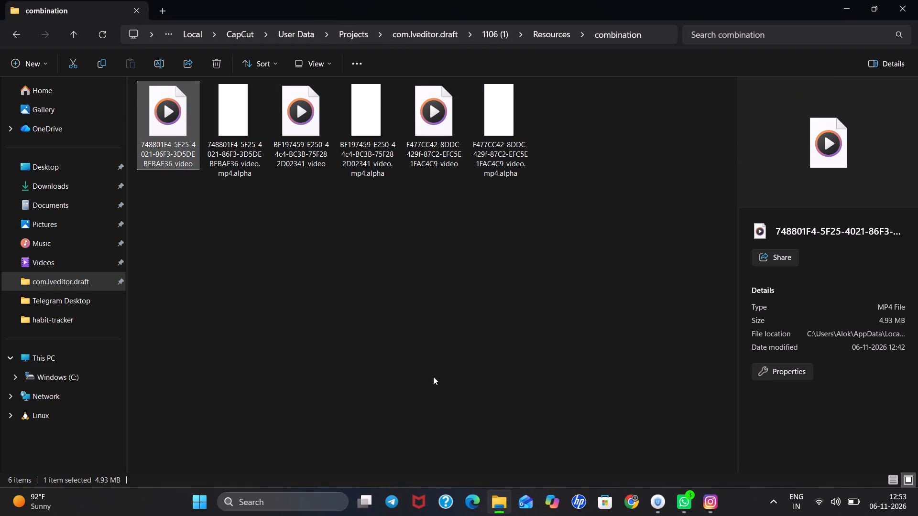
{"action": "left_click", "coordinate": [205, 506]}
{"action": "type", "text": "ca"}
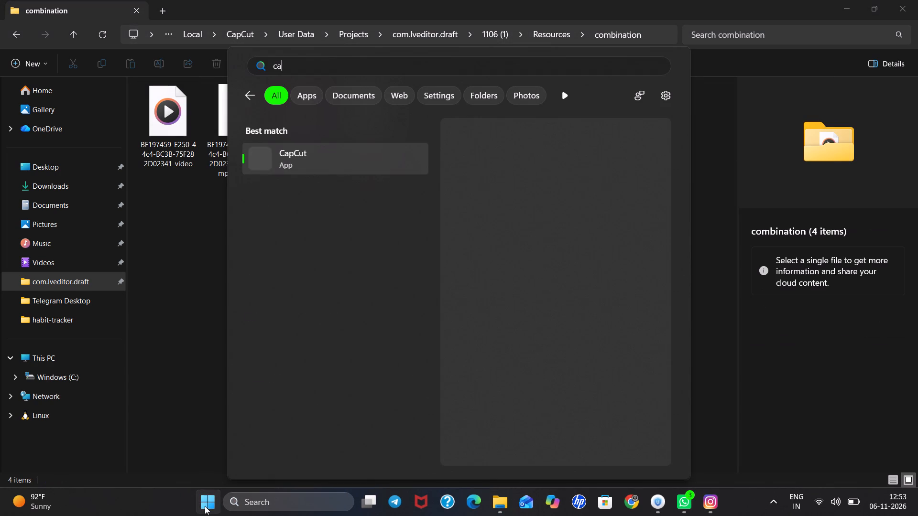
{"action": "left_click", "coordinate": [355, 169]}
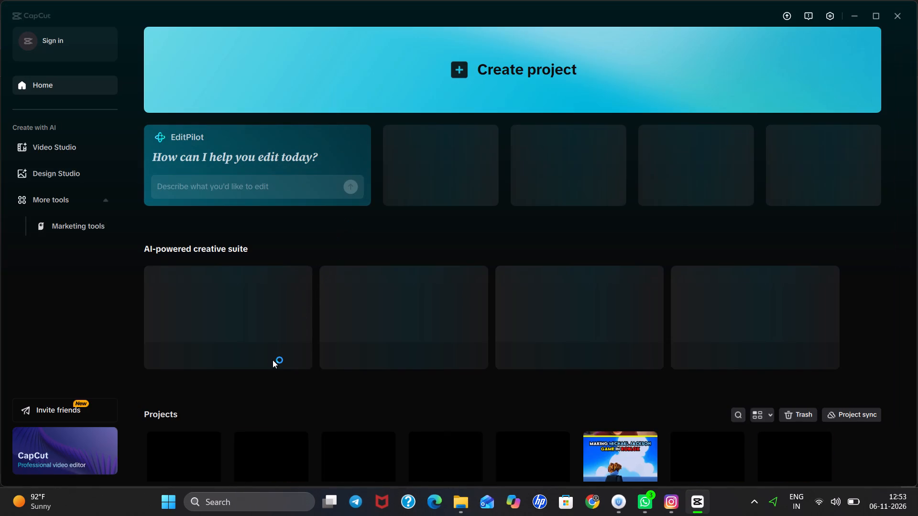
{"action": "scroll", "coordinate": [273, 360], "scroll_direction": "down", "scroll_amount": 1}
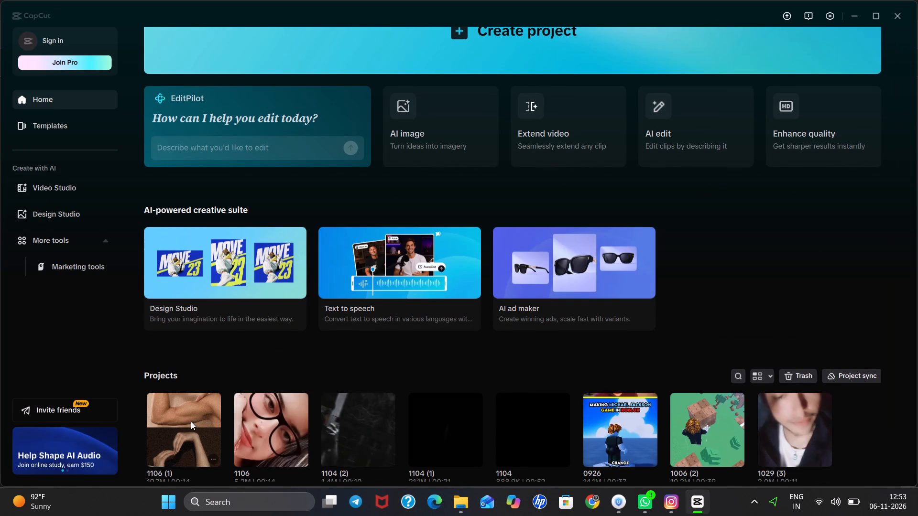
{"action": "left_click", "coordinate": [191, 421]}
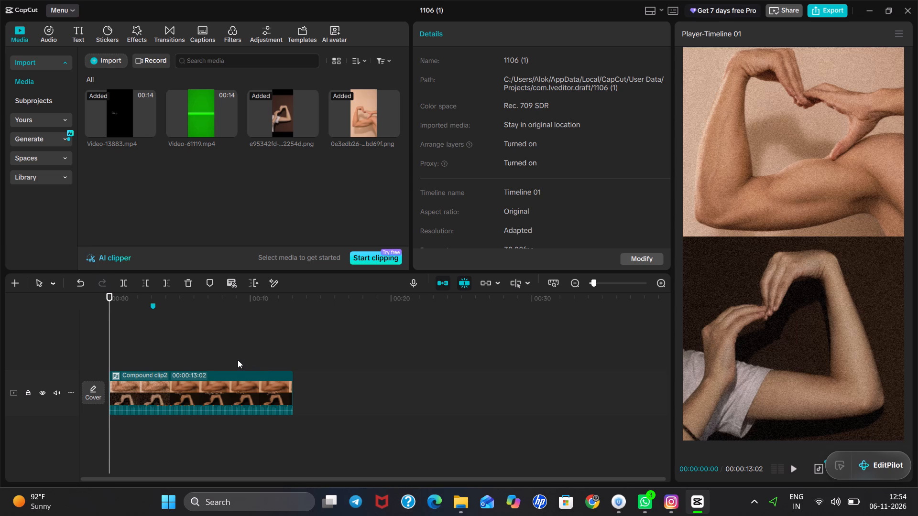
Import the BF197459 video file from the combination folder in File Explorer into the CapCut project media.
{"action": "left_click", "coordinate": [460, 498]}
{"action": "left_click_drag", "start_coordinate": [167, 130], "coordinate": [391, 226]}
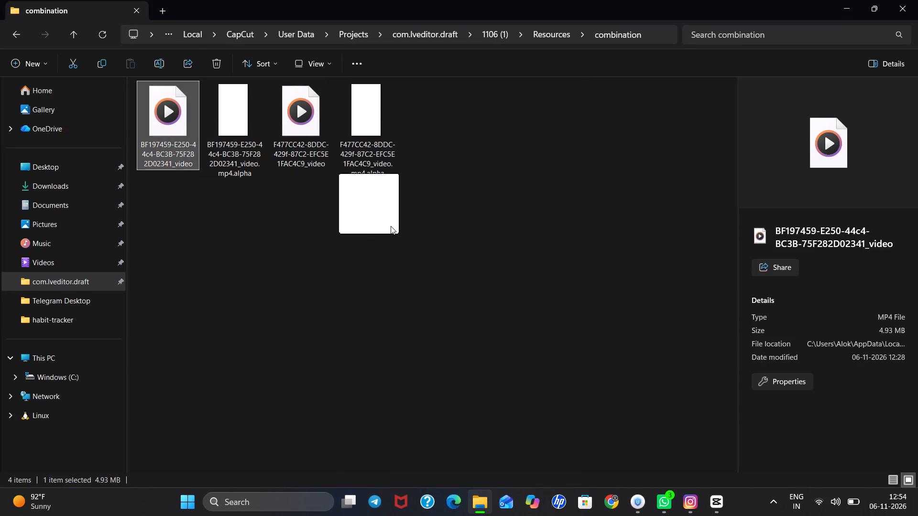
{"action": "left_click_drag", "start_coordinate": [391, 226], "coordinate": [696, 462]}
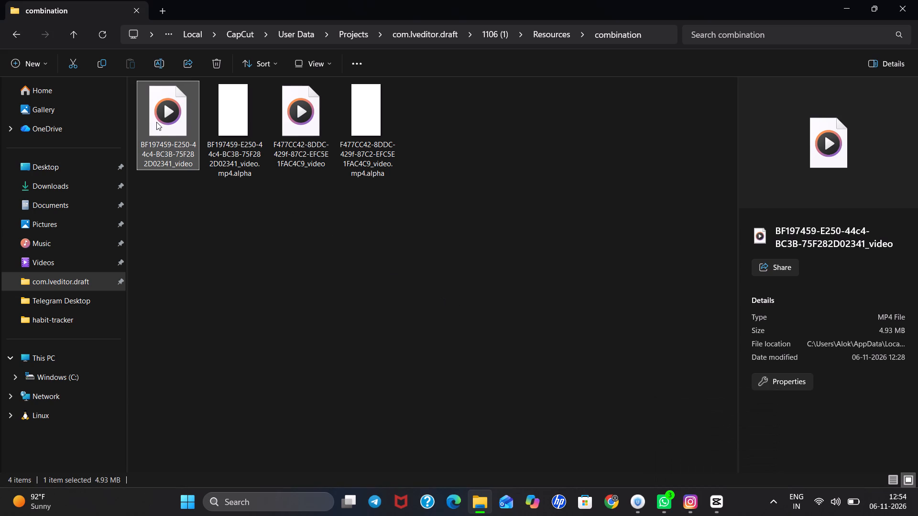
{"action": "left_click_drag", "start_coordinate": [156, 122], "coordinate": [711, 481]}
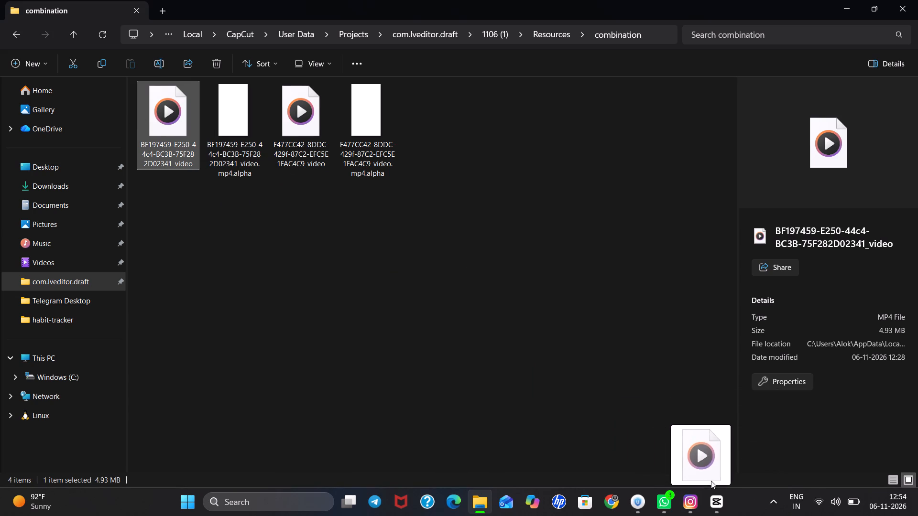
{"action": "left_click_drag", "start_coordinate": [711, 481], "coordinate": [300, 212]}
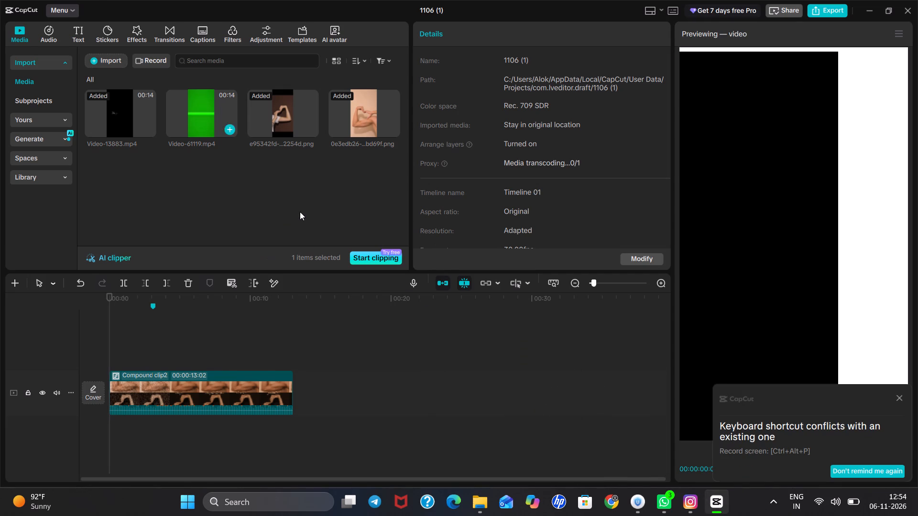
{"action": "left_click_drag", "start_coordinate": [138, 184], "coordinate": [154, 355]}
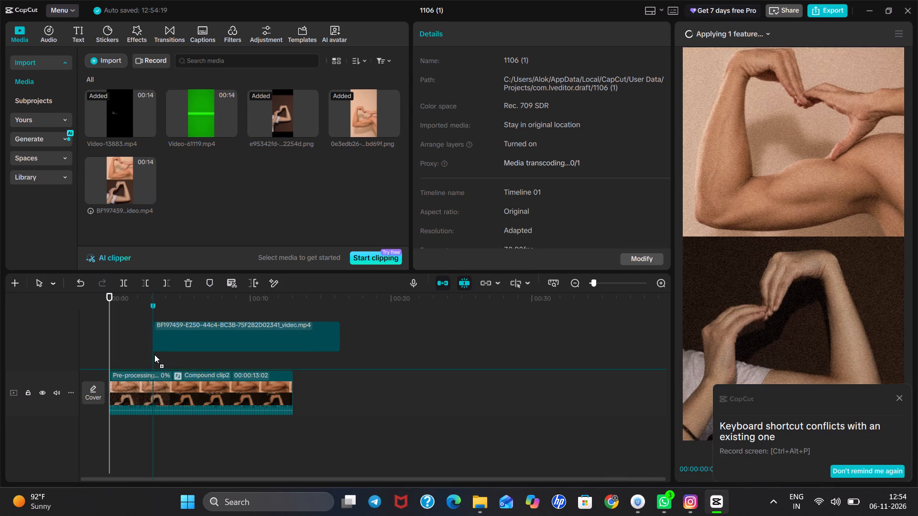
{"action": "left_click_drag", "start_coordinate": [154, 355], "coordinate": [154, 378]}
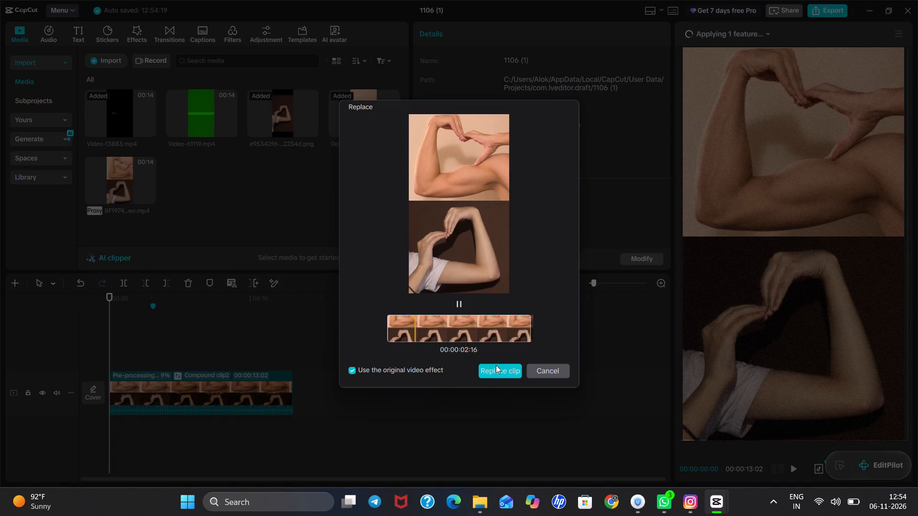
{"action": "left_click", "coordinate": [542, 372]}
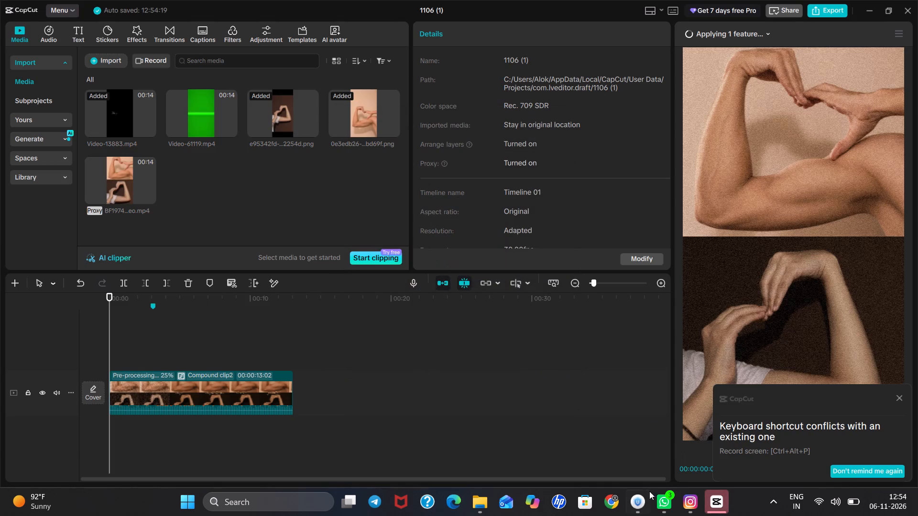
Import the F477CC42 video file from the combination folder in File Explorer into the CapCut project media.
{"action": "left_click", "coordinate": [473, 515]}
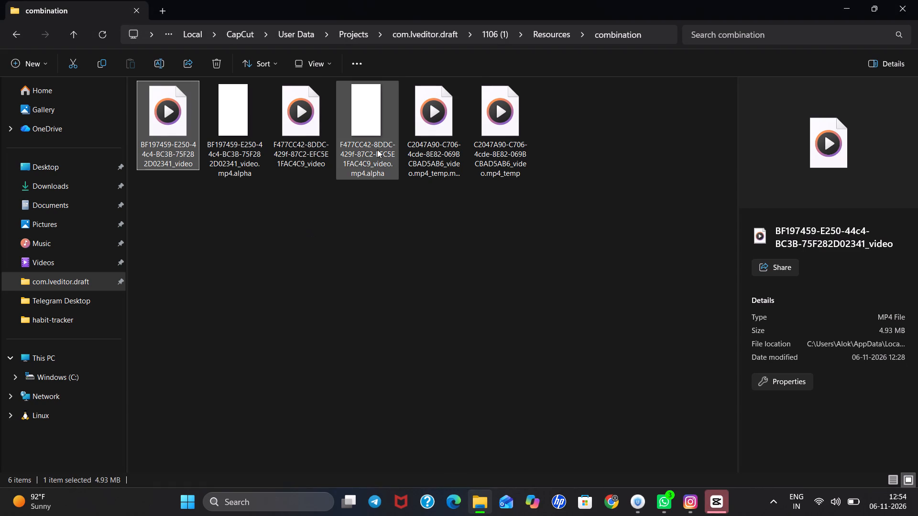
{"action": "left_click_drag", "start_coordinate": [306, 113], "coordinate": [717, 505]}
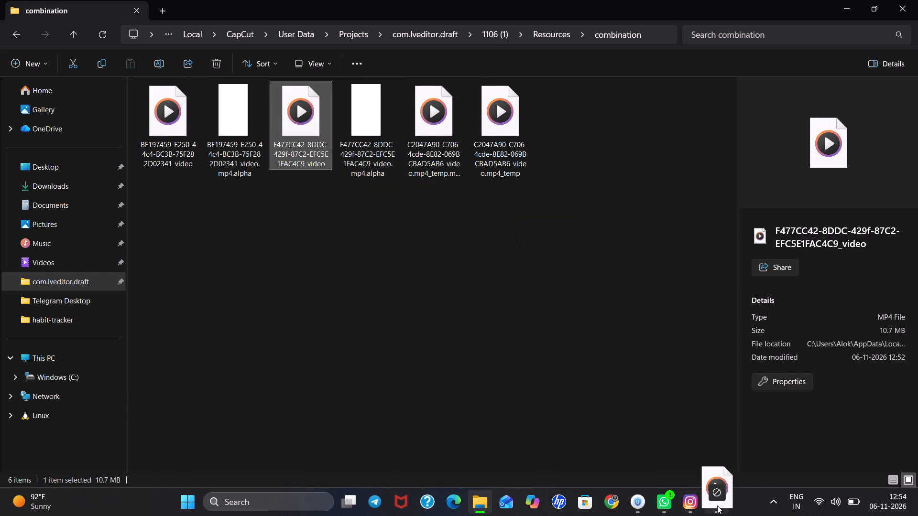
{"action": "left_click_drag", "start_coordinate": [717, 505], "coordinate": [307, 214]}
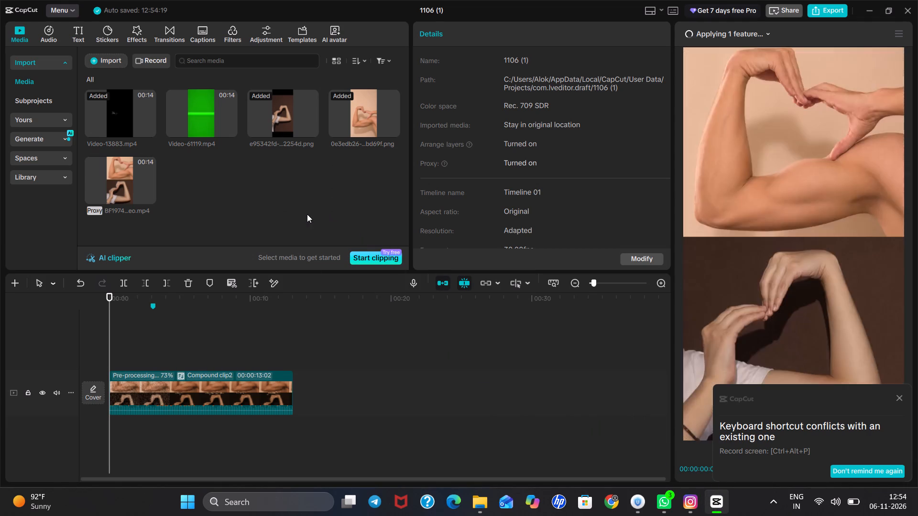
Replace the timeline's compound clip with the imported F477CC42 video, using the original video effect.
{"action": "left_click_drag", "start_coordinate": [203, 182], "coordinate": [232, 297]}
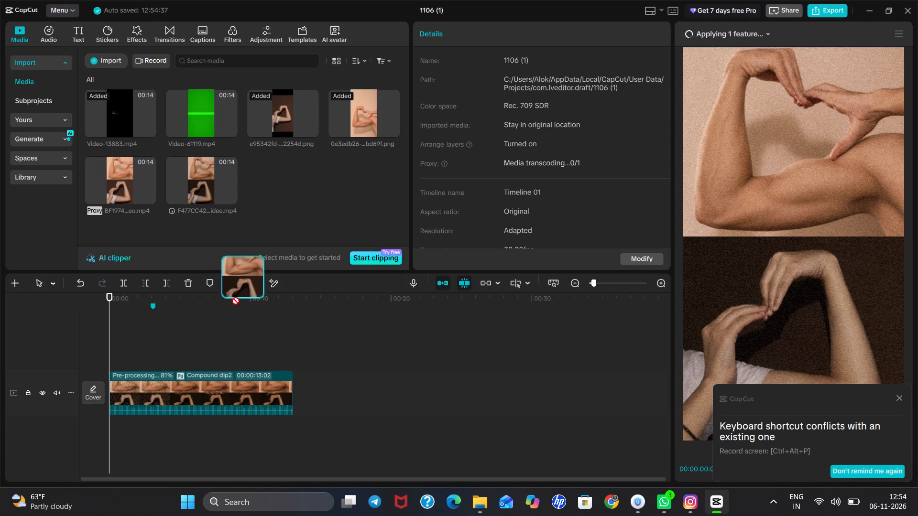
{"action": "left_click_drag", "start_coordinate": [232, 297], "coordinate": [182, 177]}
{"action": "left_click", "coordinate": [182, 177]}
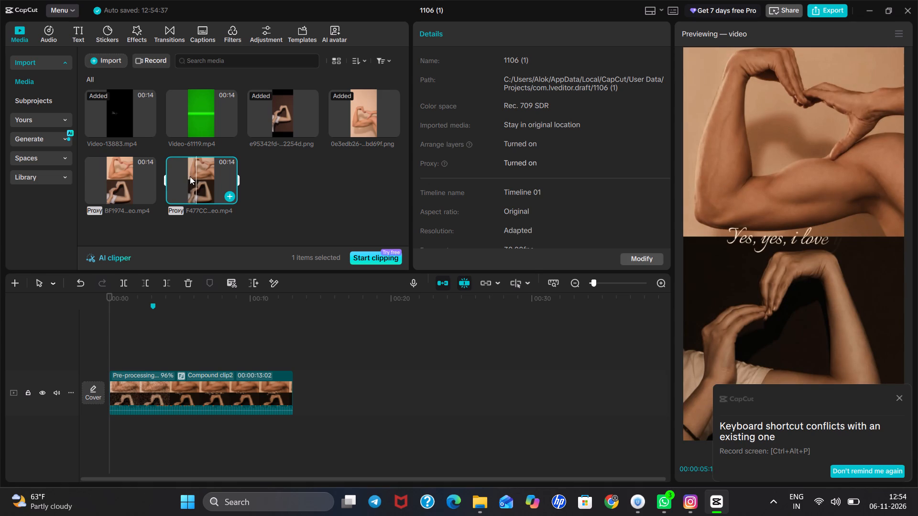
{"action": "left_click_drag", "start_coordinate": [194, 176], "coordinate": [141, 380]}
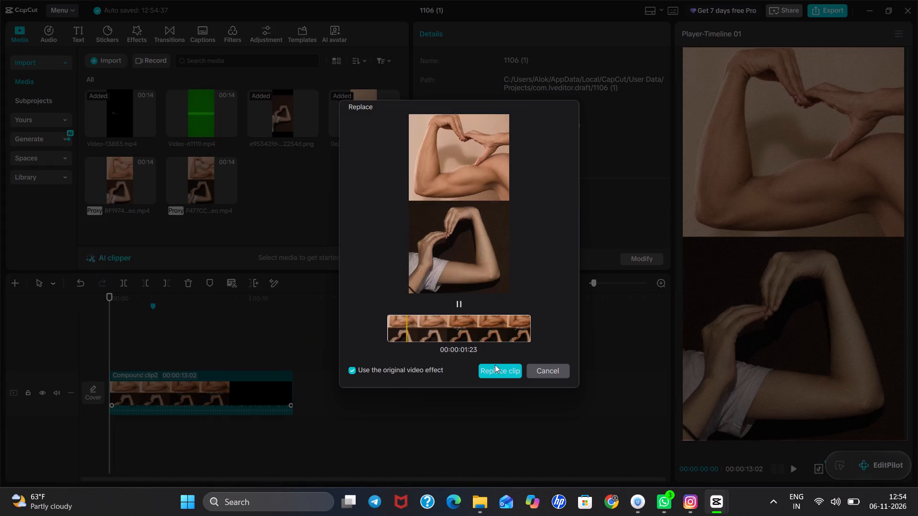
{"action": "left_click", "coordinate": [496, 371]}
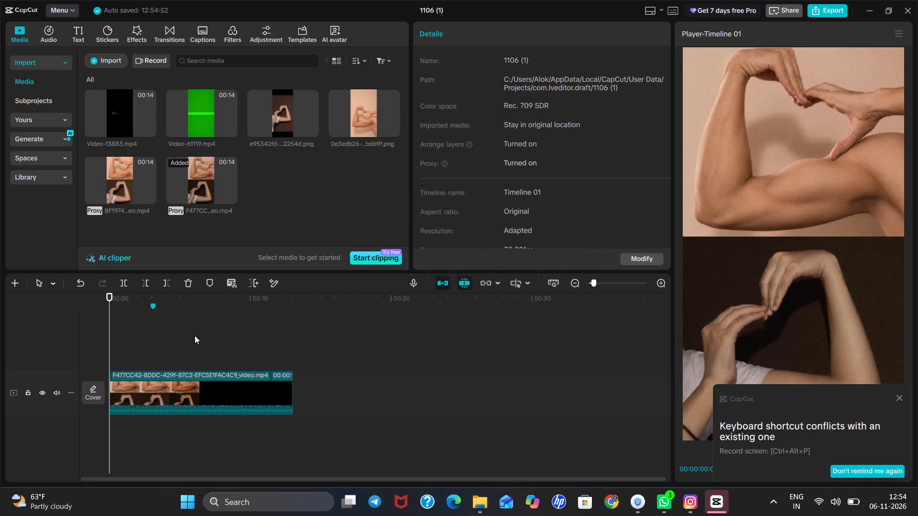
Play the timeline from the start and split the F477CC42 clip at 00:00:03:10, where the opening section ends.
{"action": "double_click", "coordinate": [175, 355]}
{"action": "left_click_drag", "start_coordinate": [175, 355], "coordinate": [81, 373]}
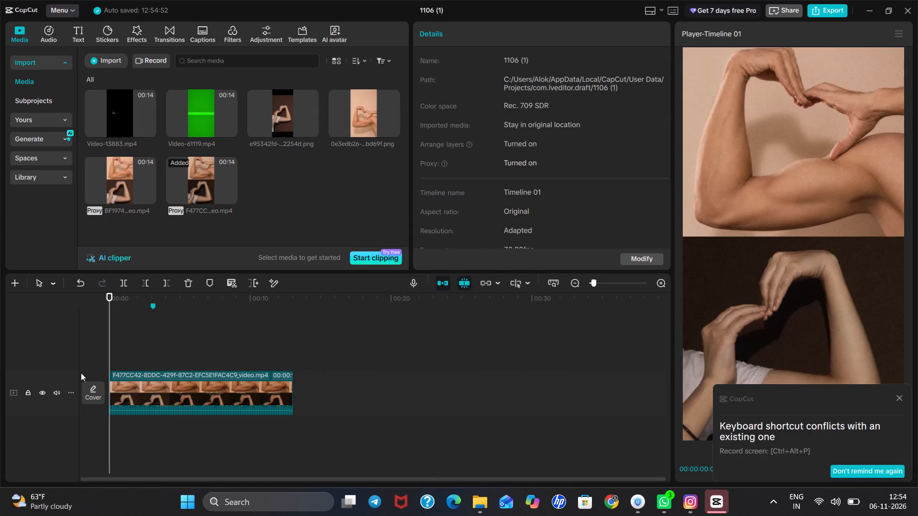
{"action": "left_click", "coordinate": [898, 398]}
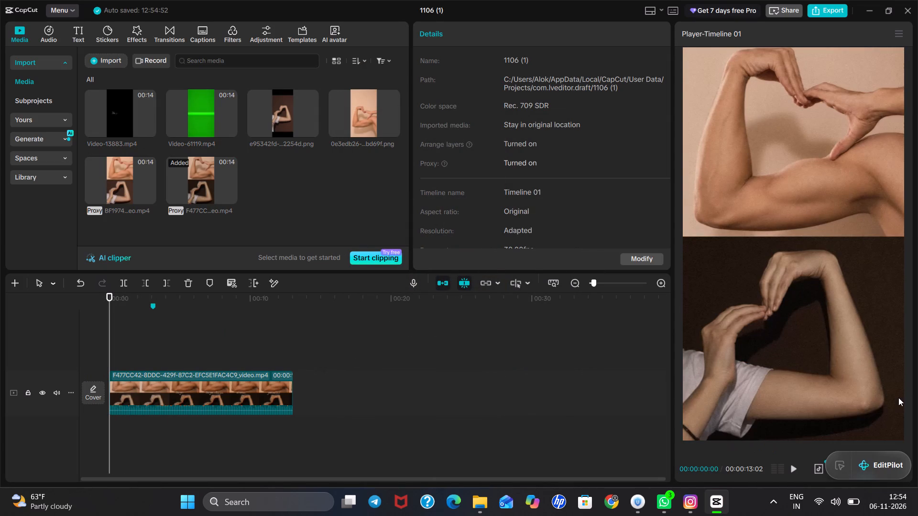
{"action": "left_click", "coordinate": [797, 470]}
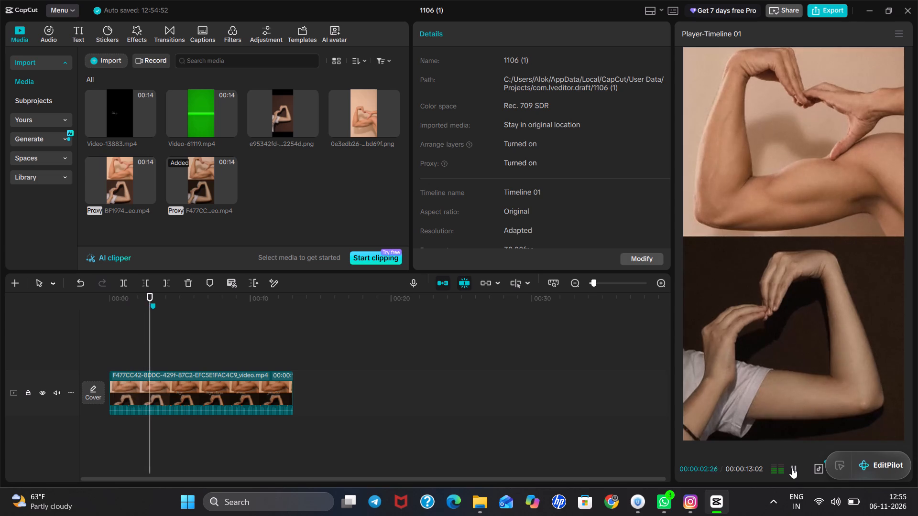
{"action": "left_click", "coordinate": [792, 468]}
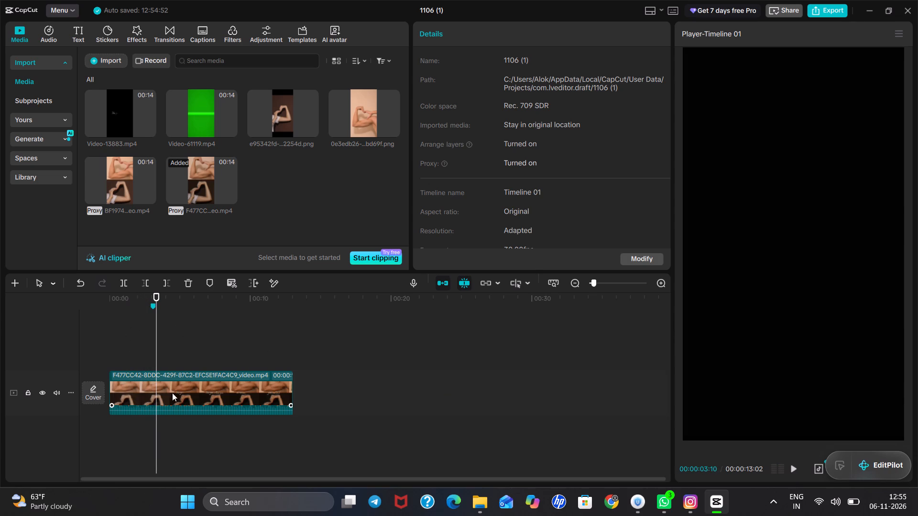
{"action": "left_click", "coordinate": [161, 391]}
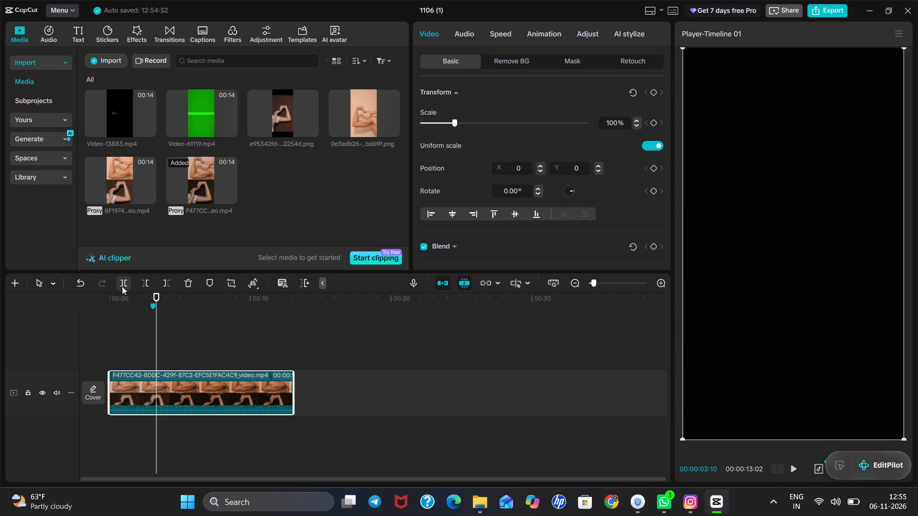
{"action": "left_click", "coordinate": [122, 286]}
Search the video effects for noise, add the Noise effect over the opening section, and extend it to the split.
{"action": "left_click_drag", "start_coordinate": [155, 332], "coordinate": [166, 339]}
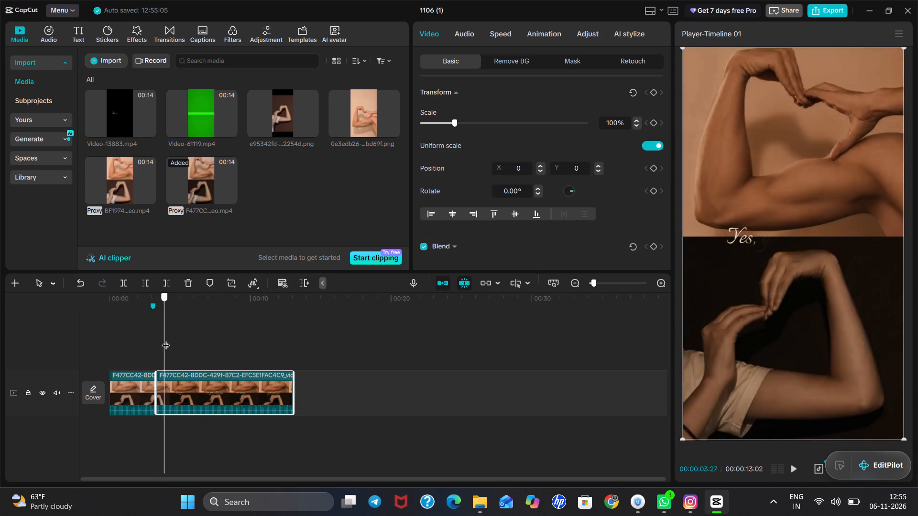
{"action": "left_click_drag", "start_coordinate": [166, 339], "coordinate": [121, 333]}
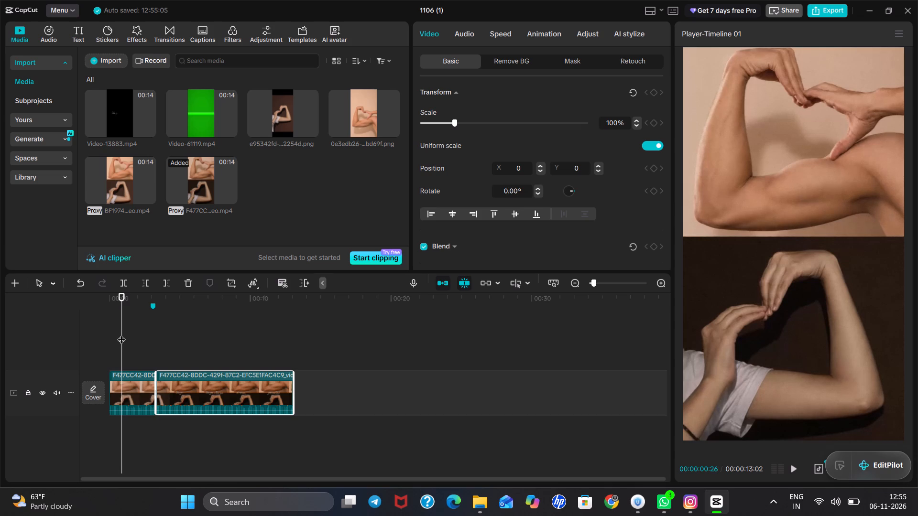
{"action": "left_click", "coordinate": [134, 34]}
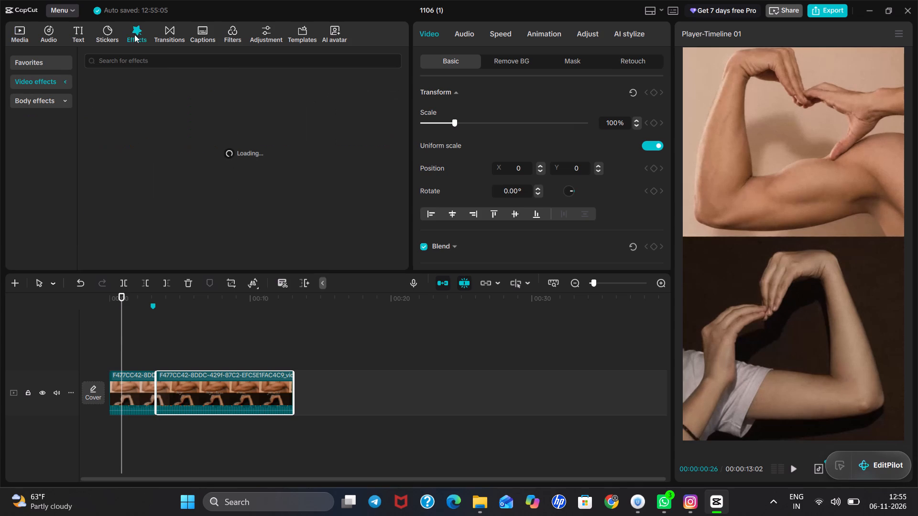
{"action": "left_click", "coordinate": [142, 58]}
{"action": "type", "text": "noise"}
{"action": "key", "text": "Return"}
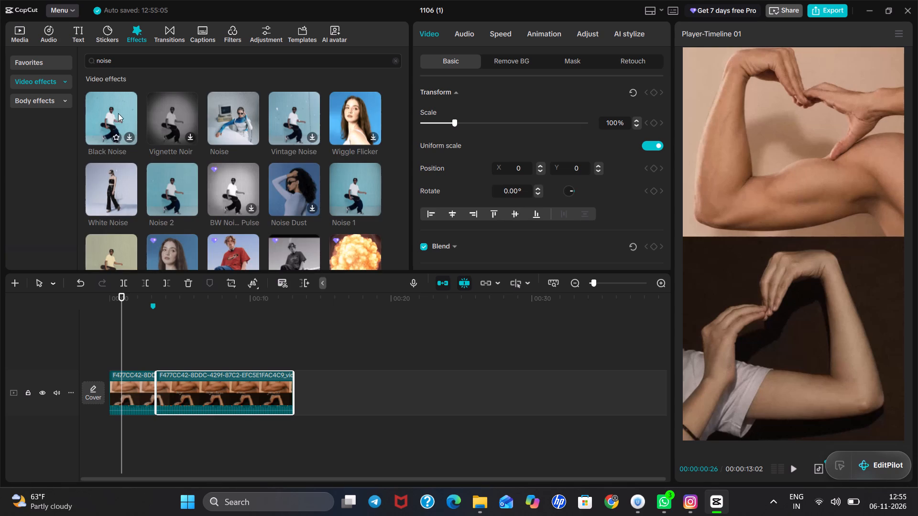
{"action": "left_click_drag", "start_coordinate": [224, 123], "coordinate": [104, 347]}
{"action": "left_click_drag", "start_coordinate": [151, 364], "coordinate": [154, 365]}
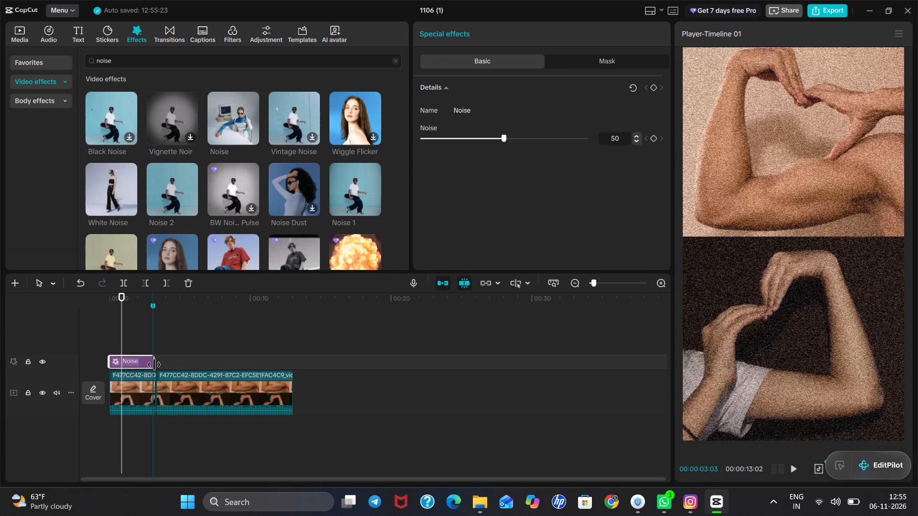
{"action": "left_click_drag", "start_coordinate": [154, 365], "coordinate": [153, 364]}
{"action": "left_click_drag", "start_coordinate": [153, 364], "coordinate": [158, 364]}
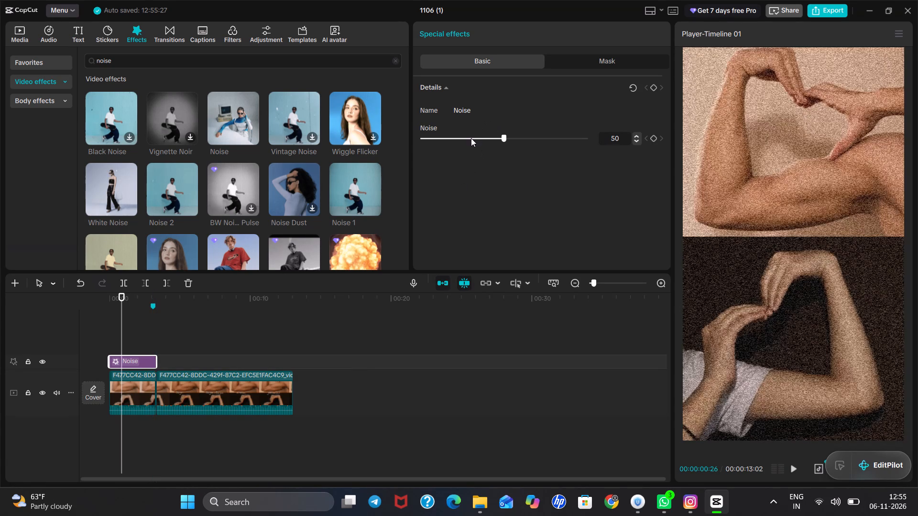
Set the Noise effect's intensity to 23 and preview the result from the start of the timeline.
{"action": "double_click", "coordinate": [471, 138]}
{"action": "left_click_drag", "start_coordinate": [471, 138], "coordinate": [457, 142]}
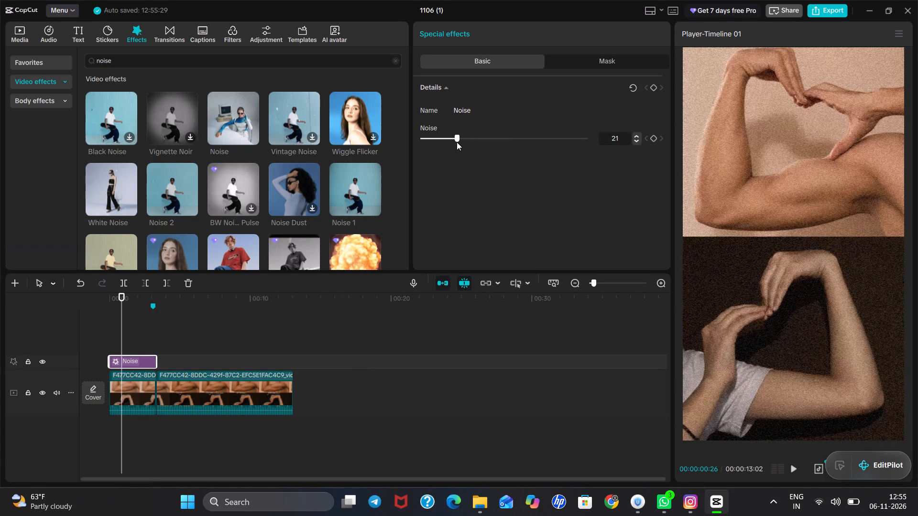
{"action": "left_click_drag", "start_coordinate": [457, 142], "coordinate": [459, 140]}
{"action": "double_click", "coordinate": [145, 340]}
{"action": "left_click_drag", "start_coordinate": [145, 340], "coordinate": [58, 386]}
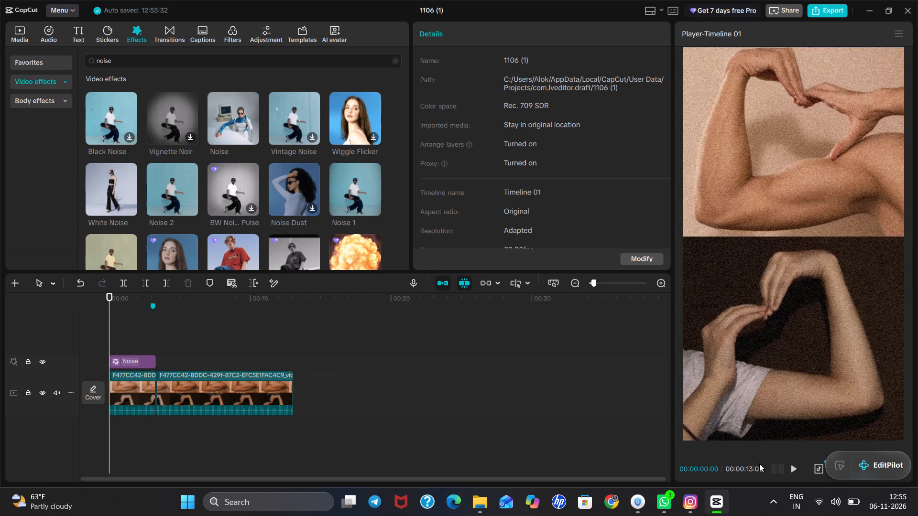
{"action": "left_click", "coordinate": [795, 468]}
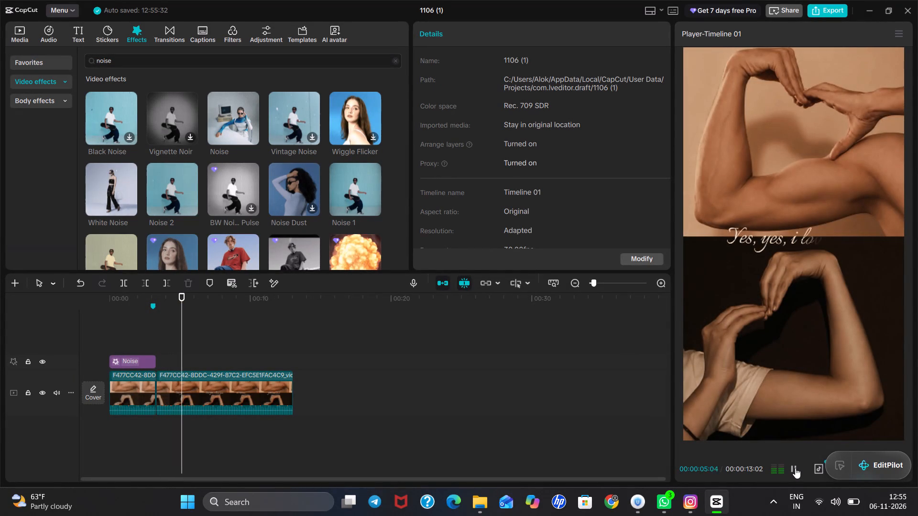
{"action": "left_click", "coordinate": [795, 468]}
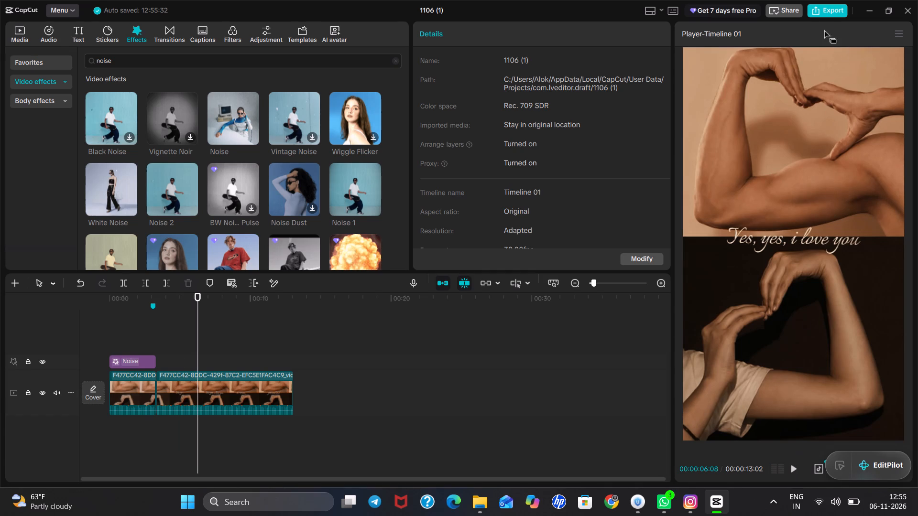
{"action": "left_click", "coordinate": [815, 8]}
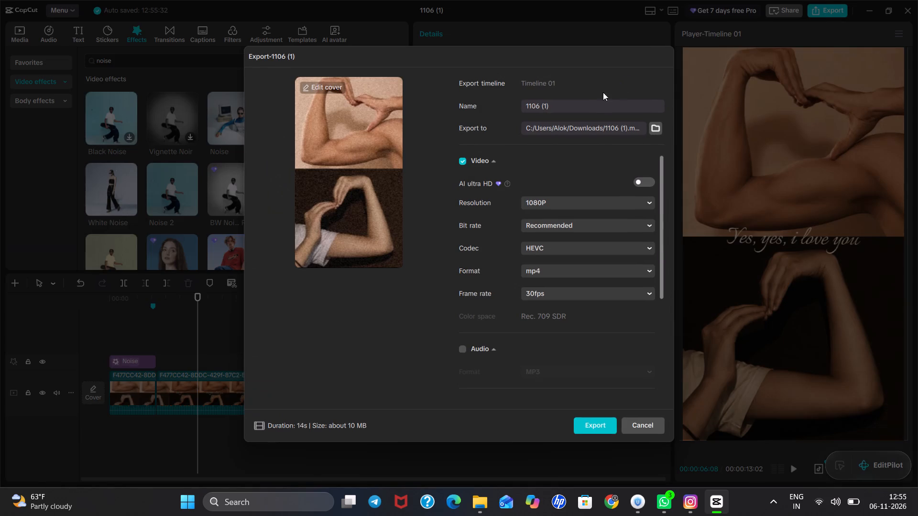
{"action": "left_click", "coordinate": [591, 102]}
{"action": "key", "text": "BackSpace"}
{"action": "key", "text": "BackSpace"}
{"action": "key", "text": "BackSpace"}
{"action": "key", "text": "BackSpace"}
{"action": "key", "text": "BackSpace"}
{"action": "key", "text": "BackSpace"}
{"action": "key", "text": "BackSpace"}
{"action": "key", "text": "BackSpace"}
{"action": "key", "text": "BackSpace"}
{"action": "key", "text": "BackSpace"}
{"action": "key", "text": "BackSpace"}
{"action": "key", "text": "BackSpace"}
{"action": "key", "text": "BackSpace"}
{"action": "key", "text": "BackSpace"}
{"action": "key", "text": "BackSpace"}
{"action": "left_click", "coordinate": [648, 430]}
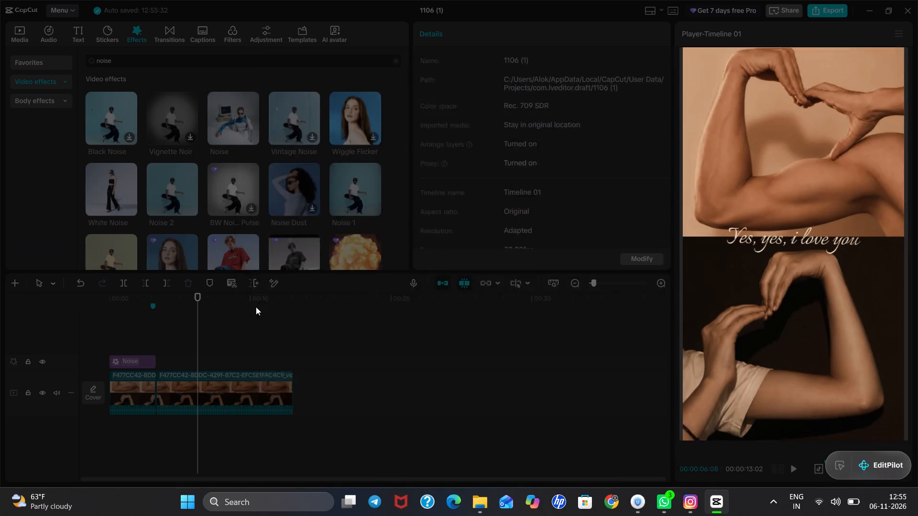
Set the intensity of the opening section's Noise effect to 21.
{"action": "double_click", "coordinate": [133, 337]}
{"action": "left_click_drag", "start_coordinate": [133, 337], "coordinate": [141, 344]}
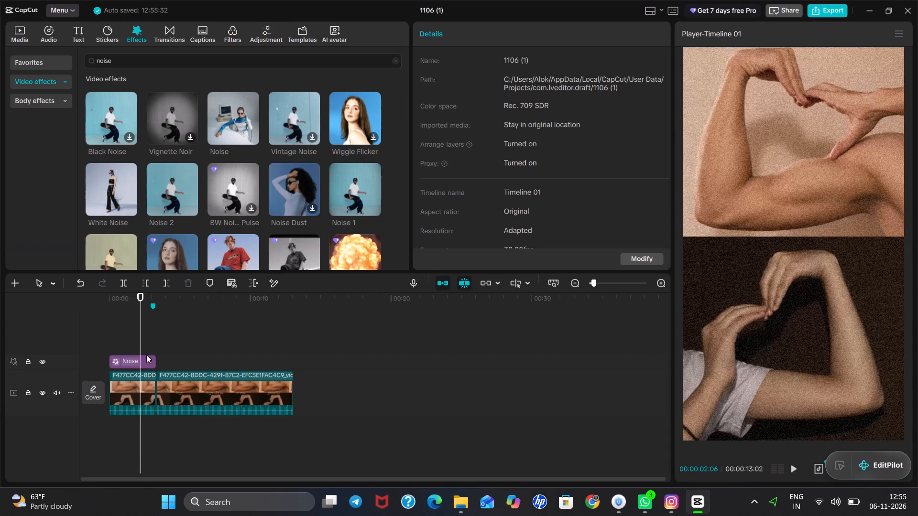
{"action": "left_click", "coordinate": [152, 367]}
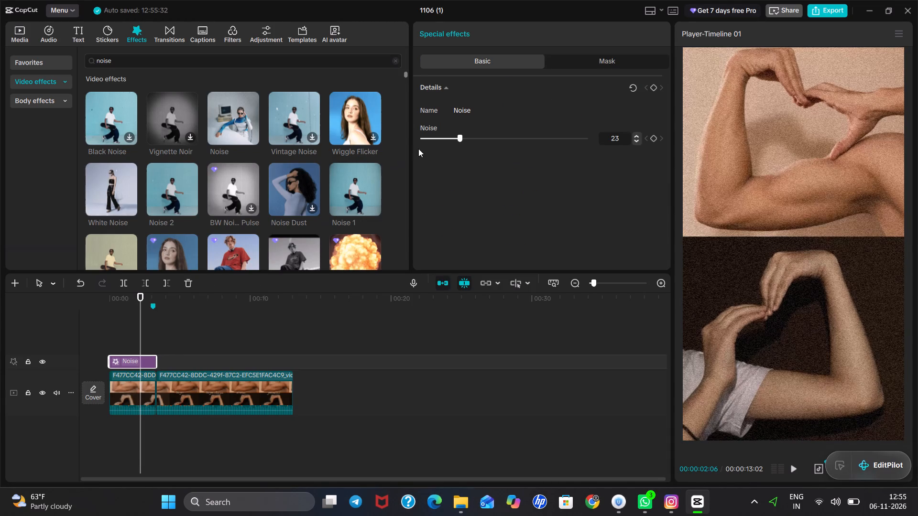
{"action": "double_click", "coordinate": [448, 137]}
{"action": "left_click_drag", "start_coordinate": [448, 137], "coordinate": [457, 140]}
{"action": "left_click", "coordinate": [457, 140]}
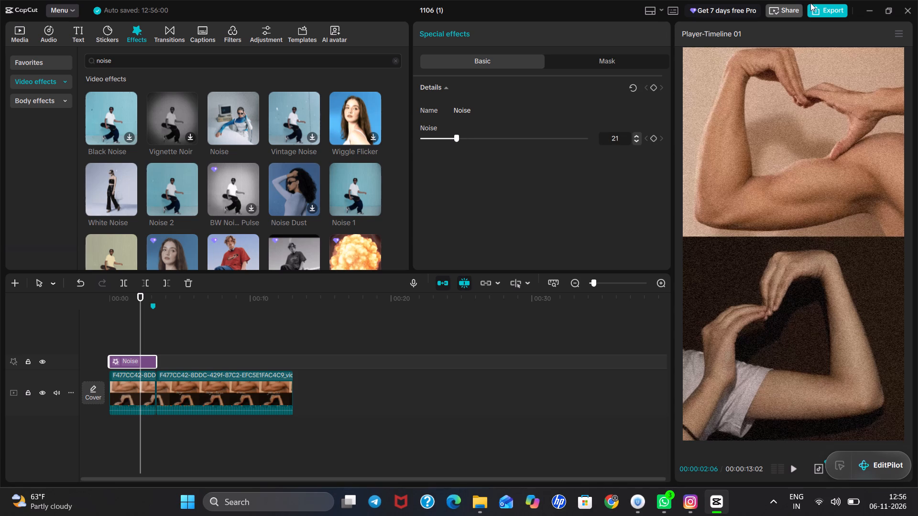
{"action": "left_click", "coordinate": [320, 367]}
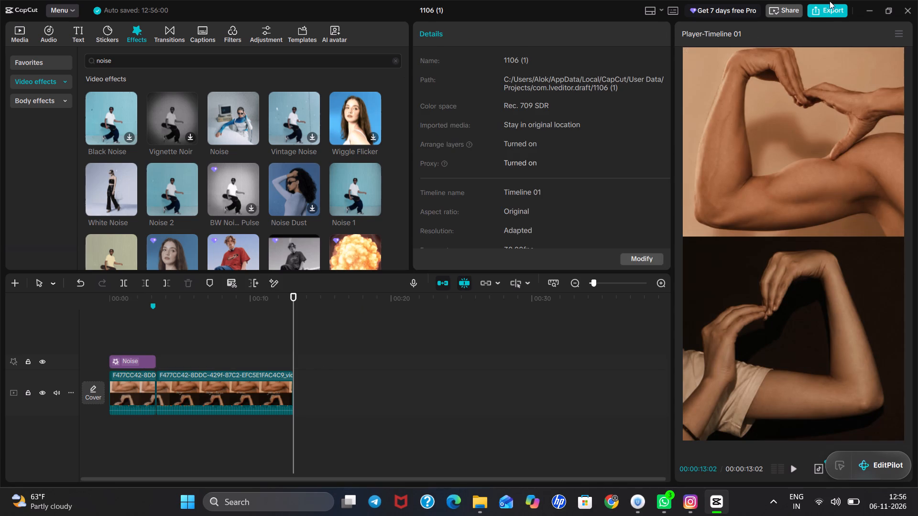
Open the export settings and name the exported video Yes I love uu.
{"action": "left_click", "coordinate": [829, 11]}
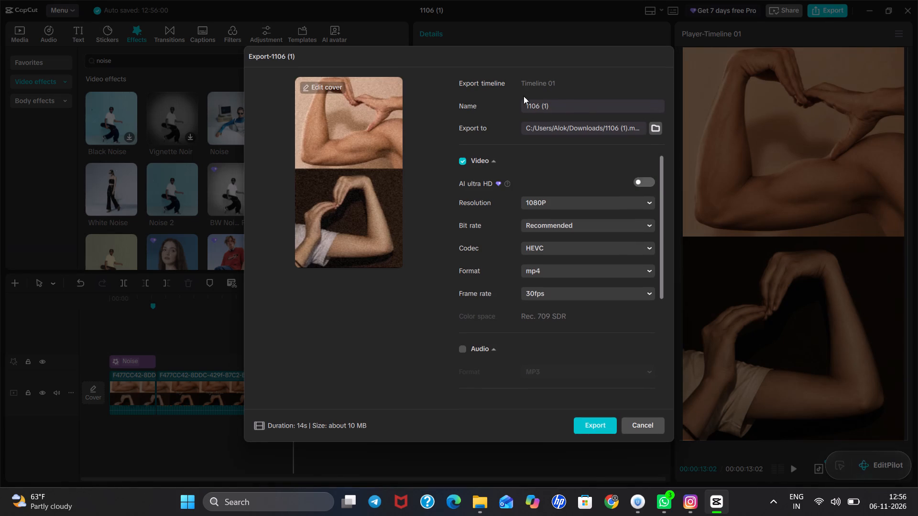
{"action": "left_click", "coordinate": [558, 105]}
{"action": "key", "text": "BackSpace"}
{"action": "key", "text": "BackSpace"}
{"action": "key", "text": "BackSpace"}
{"action": "key", "text": "BackSpace"}
{"action": "key", "text": "BackSpace"}
{"action": "key", "text": "BackSpace"}
{"action": "key", "text": "BackSpace"}
{"action": "key", "text": "BackSpace"}
{"action": "key", "text": "BackSpace"}
{"action": "key", "text": "BackSpace"}
{"action": "key", "text": "BackSpace"}
{"action": "key", "text": "BackSpace"}
{"action": "key", "text": "BackSpace"}
{"action": "key", "text": "BackSpace"}
{"action": "key", "text": "BackSpace"}
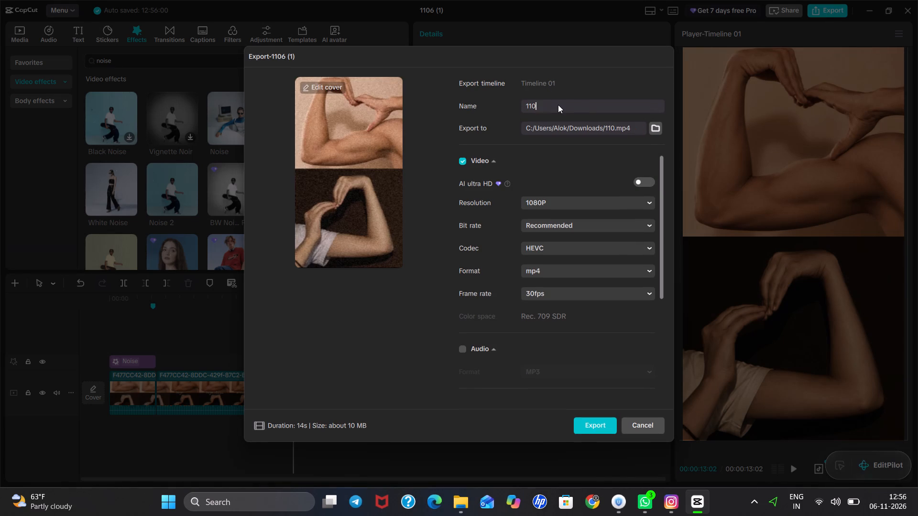
{"action": "type", "text": "es"}
{"action": "key", "text": "space"}
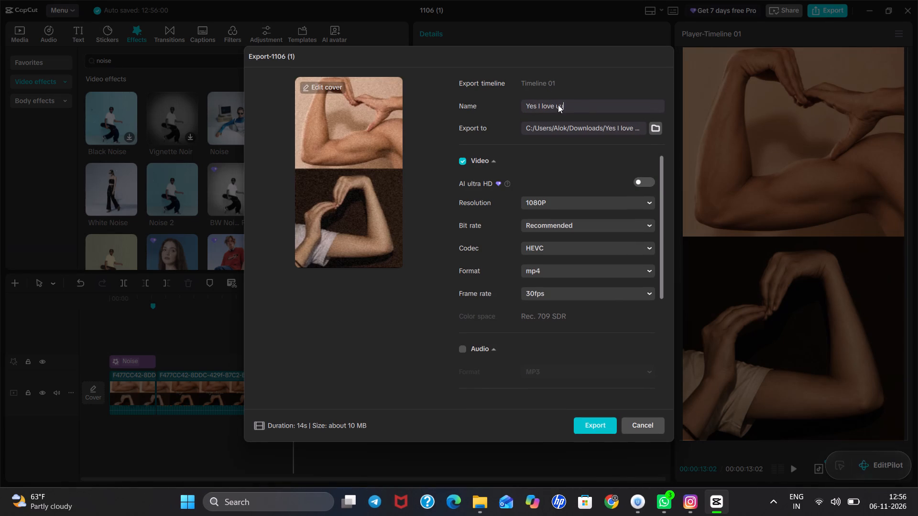
Set the frame rate to 50fps and export the video.
{"action": "left_click", "coordinate": [577, 289]}
{"action": "left_click", "coordinate": [551, 393]}
{"action": "left_click", "coordinate": [584, 427]}
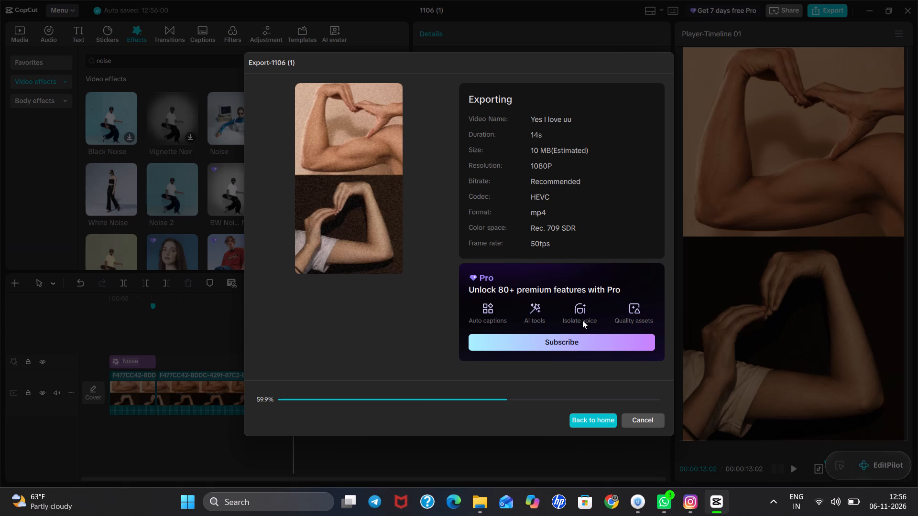
Switch to Urban VPN and disconnect the active VPN connection.
{"action": "left_click", "coordinate": [632, 501]}
{"action": "left_click", "coordinate": [391, 167]}
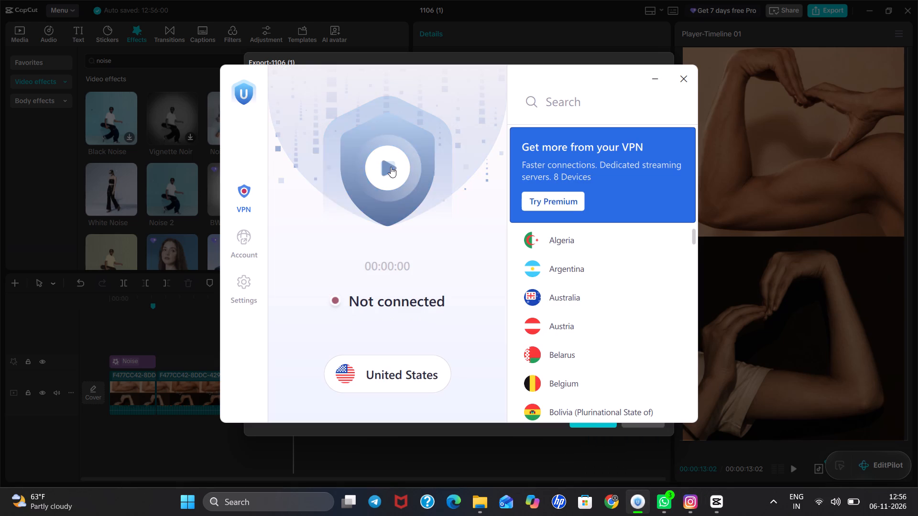
Return to CapCut and close the completed export's sharing dialog.
{"action": "left_click", "coordinate": [219, 447]}
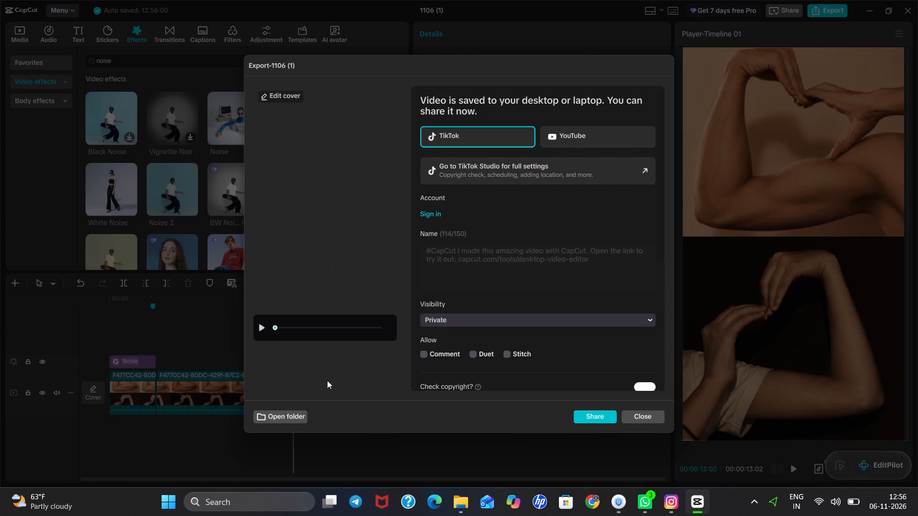
{"action": "left_click", "coordinate": [649, 417]}
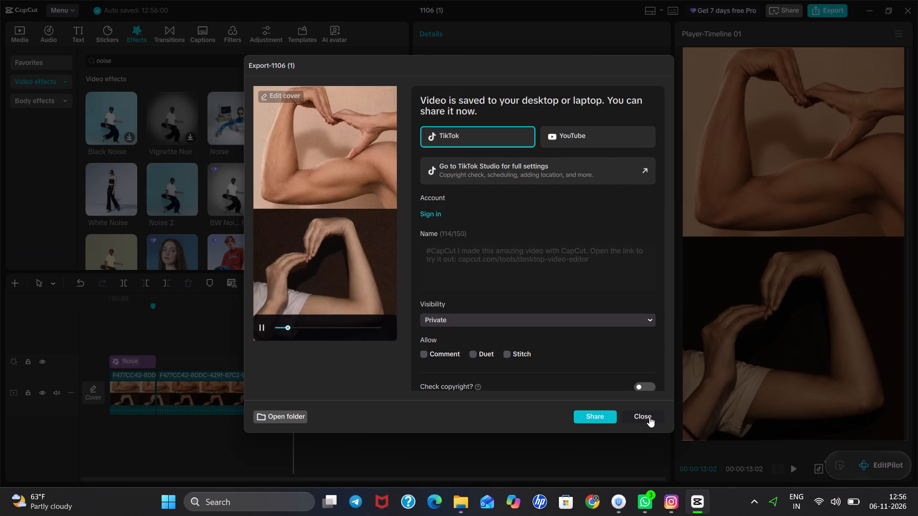
Undo the Noise effect, split and clip replacement until Compound clip2 is back on the timeline.
{"action": "left_click", "coordinate": [170, 380]}
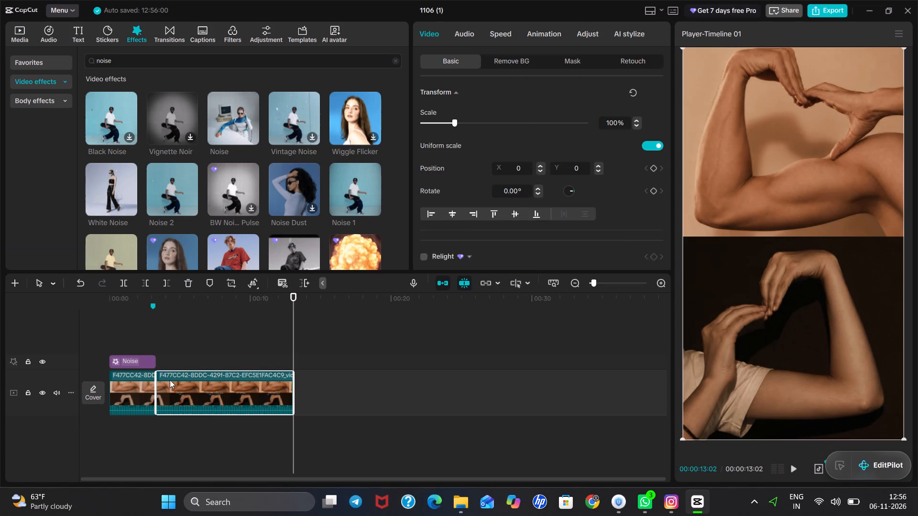
{"action": "triple_click", "coordinate": [83, 285]}
{"action": "triple_click", "coordinate": [83, 285]}
{"action": "triple_click", "coordinate": [83, 285]}
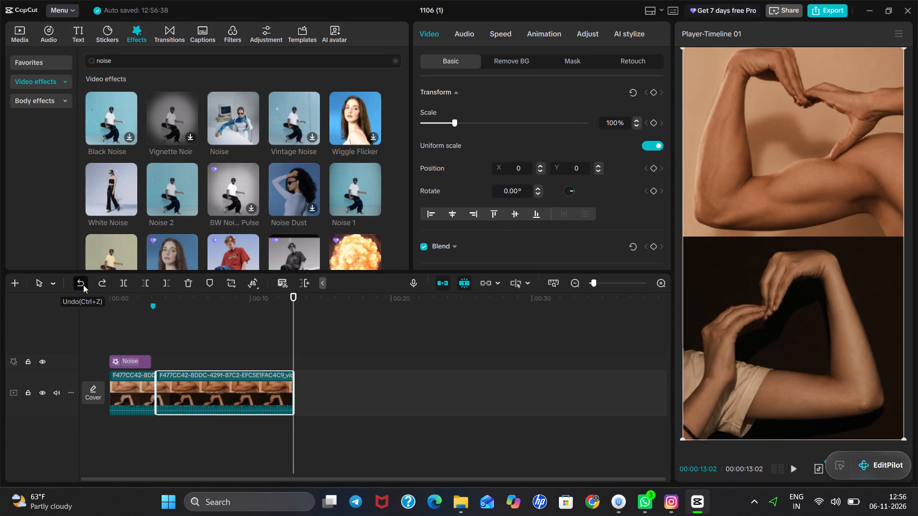
{"action": "left_click", "coordinate": [83, 285]}
{"action": "left_click_drag", "start_coordinate": [83, 285], "coordinate": [176, 414]}
Break Compound clip2 apart into its separate layers and move the playhead to the section cut at 00:00:03:09.
{"action": "right_click", "coordinate": [210, 389]}
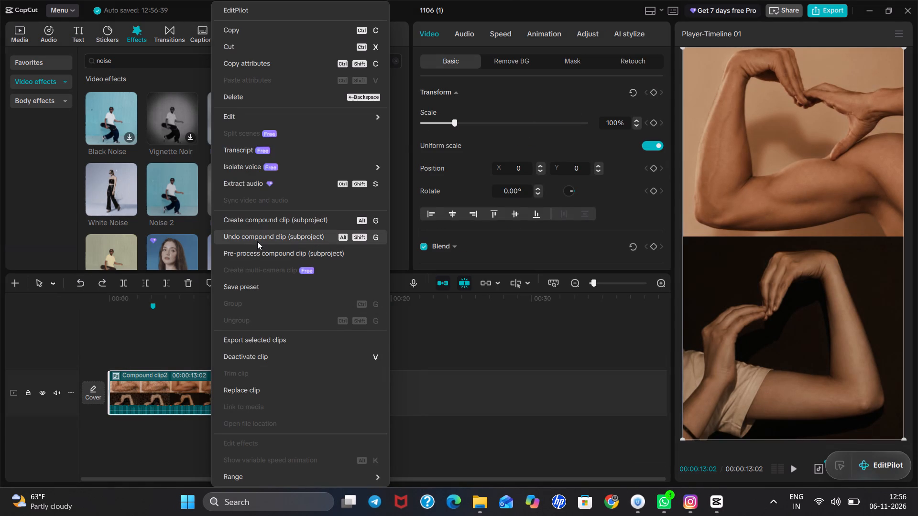
{"action": "left_click", "coordinate": [257, 241]}
{"action": "triple_click", "coordinate": [229, 332]}
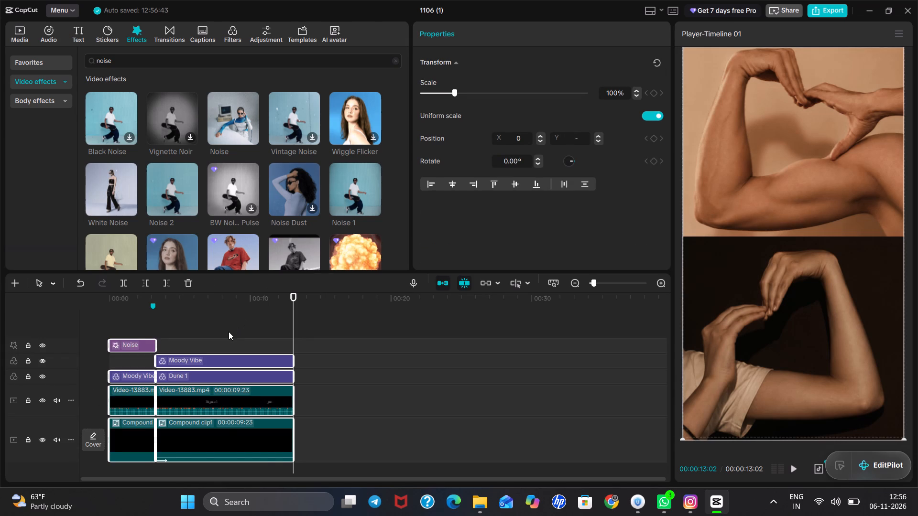
{"action": "left_click_drag", "start_coordinate": [229, 332], "coordinate": [156, 350]}
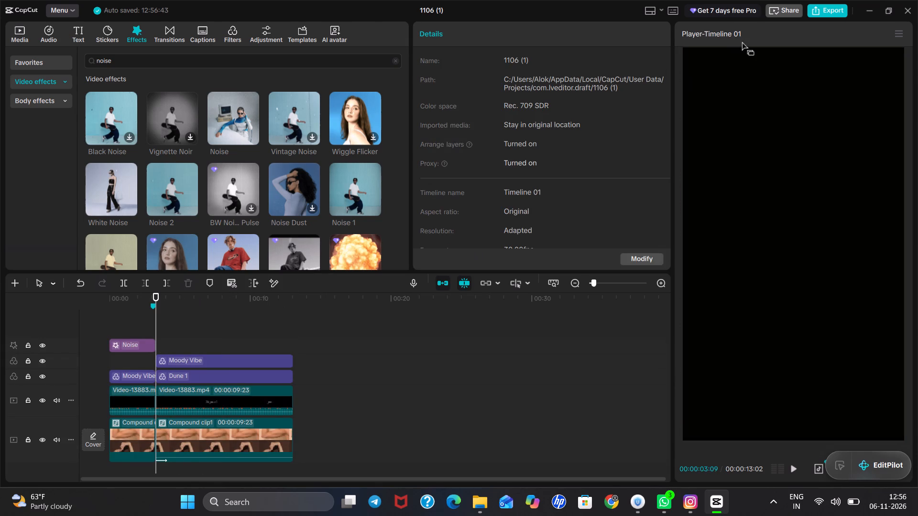
Close the 1106 (1) project and exit CapCut completely.
{"action": "left_click", "coordinate": [907, 10]}
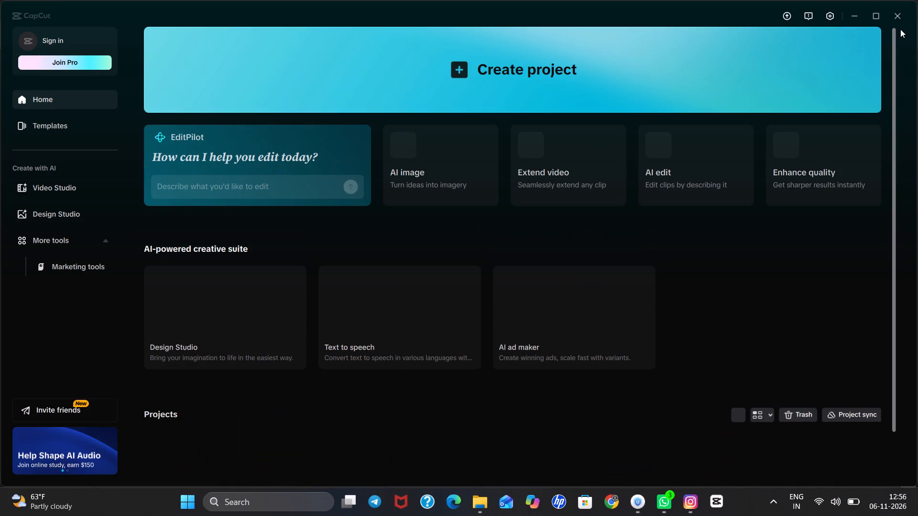
{"action": "left_click", "coordinate": [896, 20]}
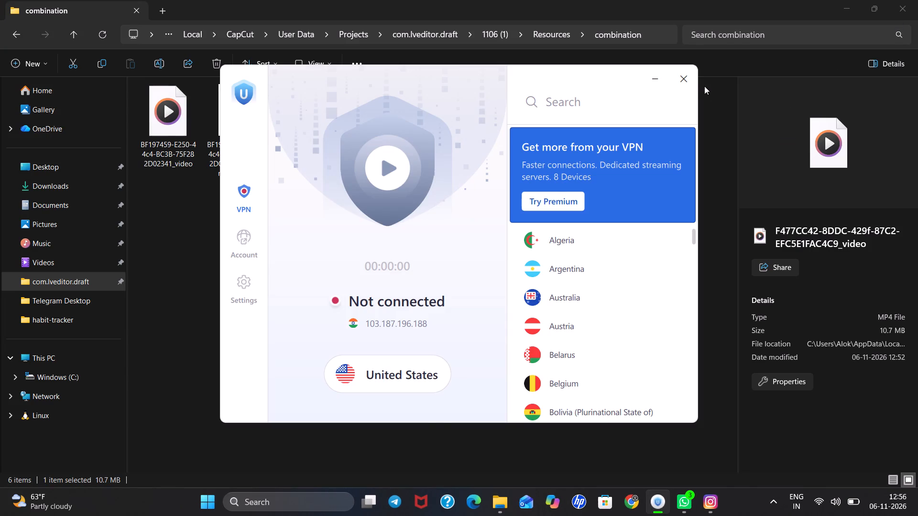
Close the Urban VPN window and the File Explorer window showing the combination folder.
{"action": "left_click", "coordinate": [685, 84]}
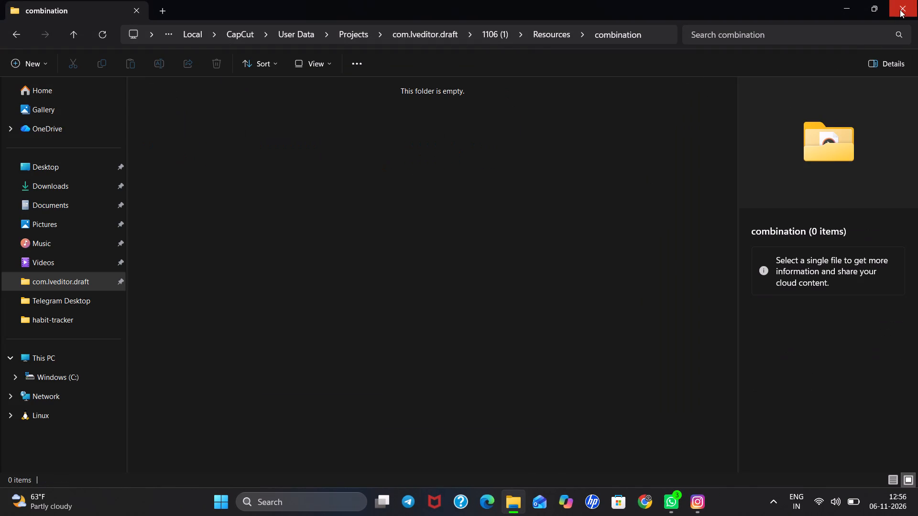
{"action": "left_click", "coordinate": [900, 10]}
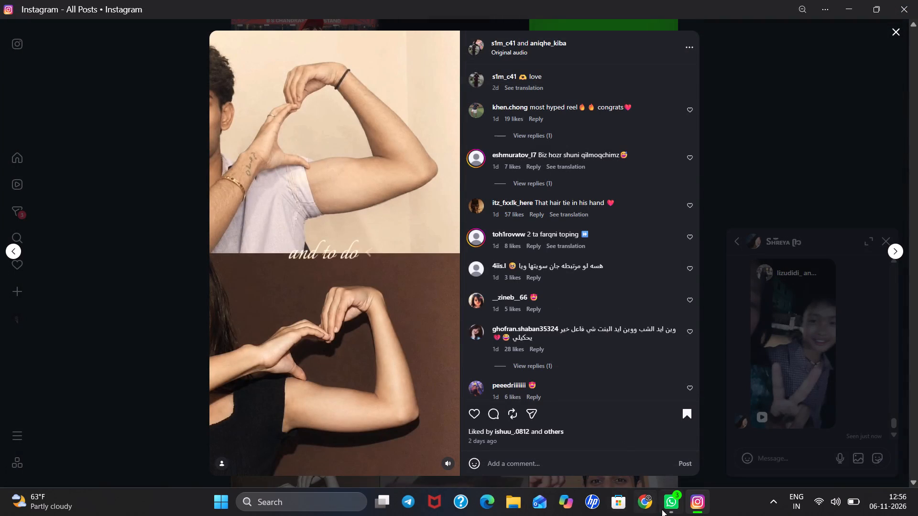
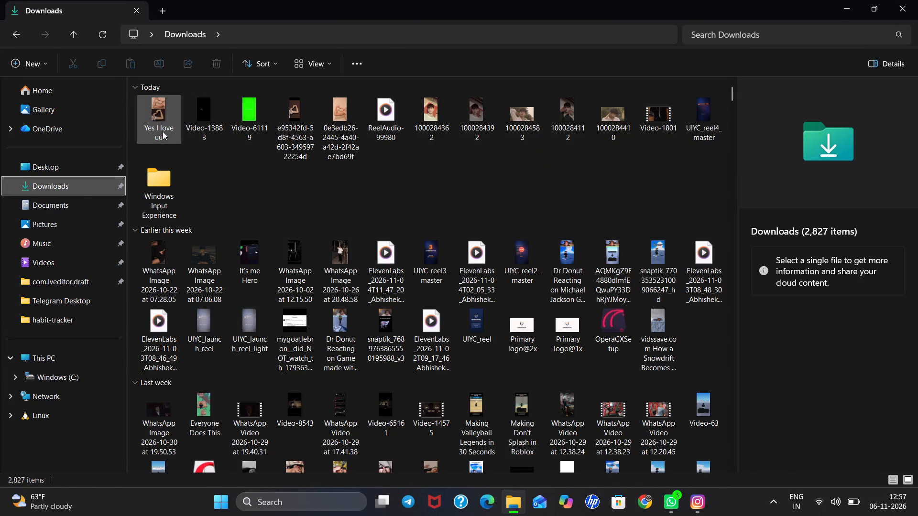
In File Explorer's Downloads folder, select the exported video "Yes I love uu" and pick it up for transfer to another app.
{"action": "left_click_drag", "start_coordinate": [132, 121], "coordinate": [169, 137]}
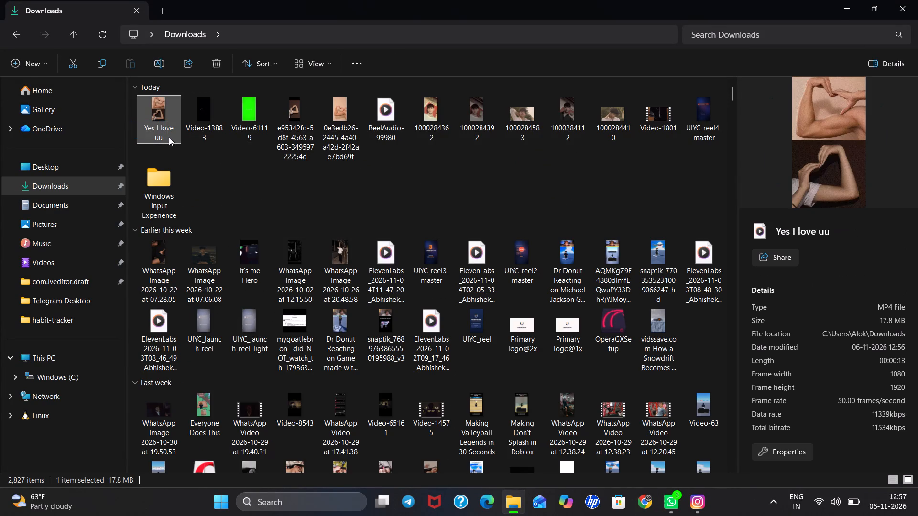
{"action": "left_click", "coordinate": [163, 115]}
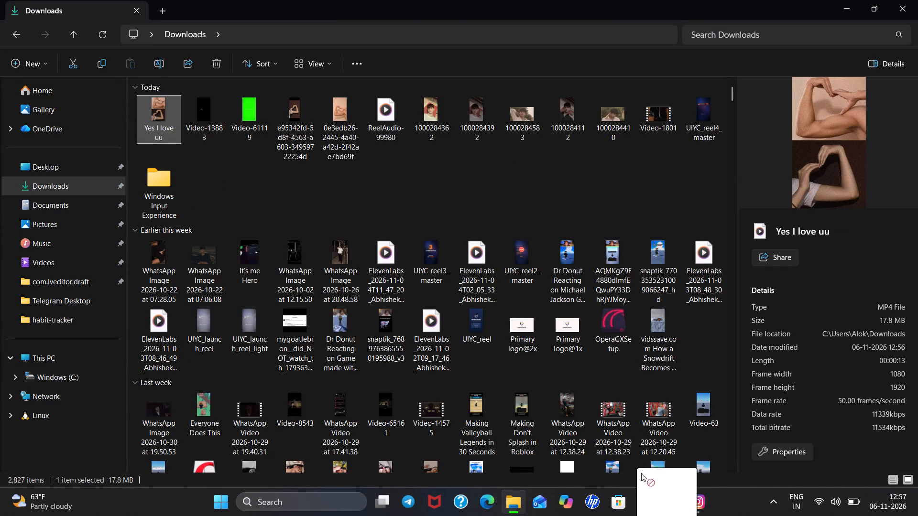
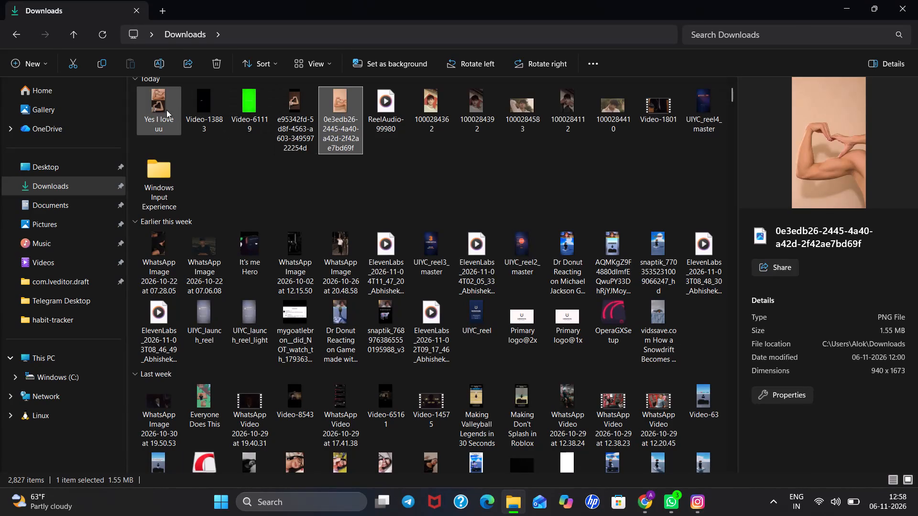
Select the exported "Yes I love uu" video in the Downloads folder of File Explorer.
{"action": "left_click", "coordinate": [165, 110]}
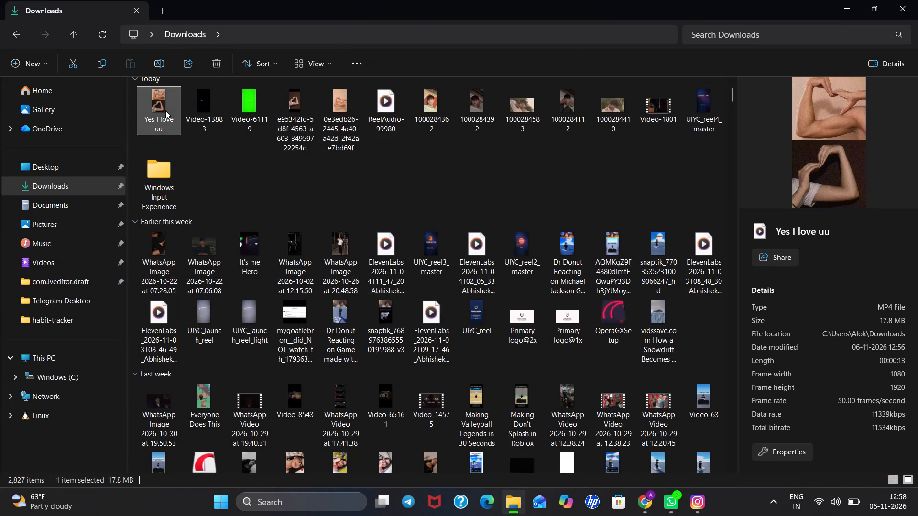
{"action": "scroll", "coordinate": [397, 212], "scroll_direction": "right", "scroll_amount": 1}
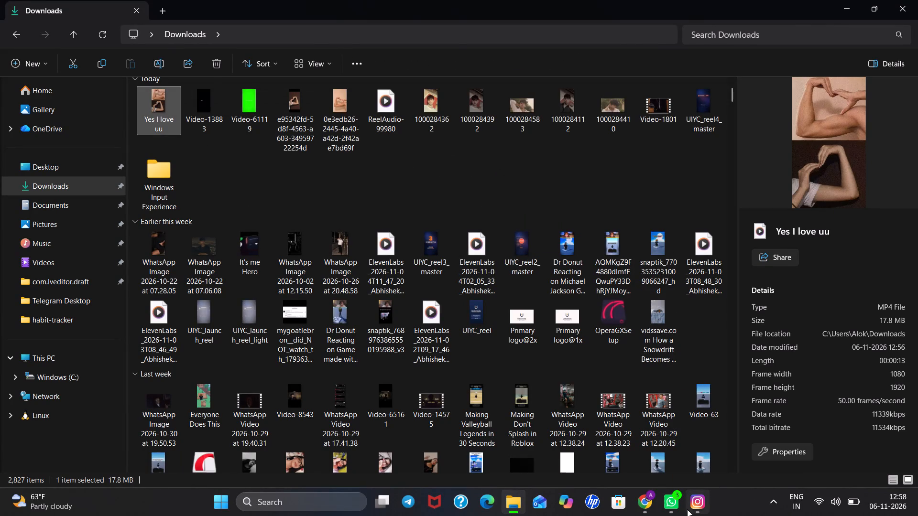
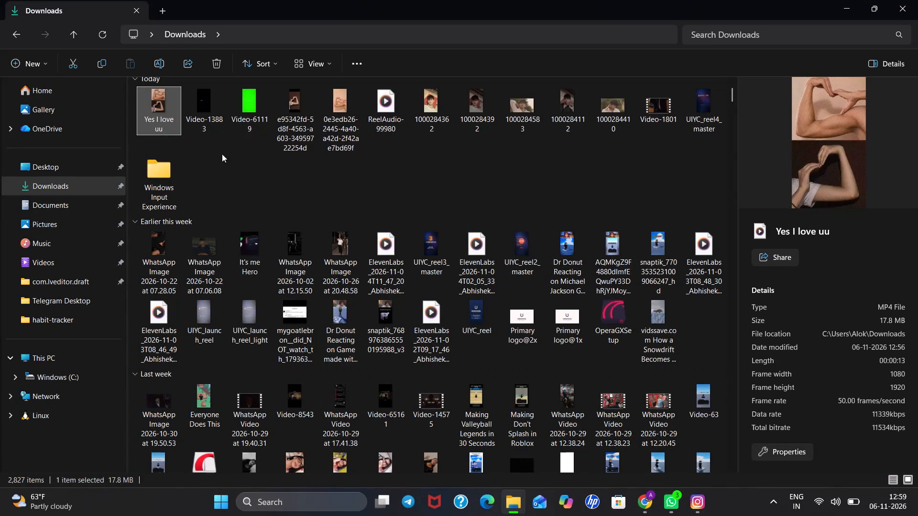
{"action": "left_click", "coordinate": [295, 121]}
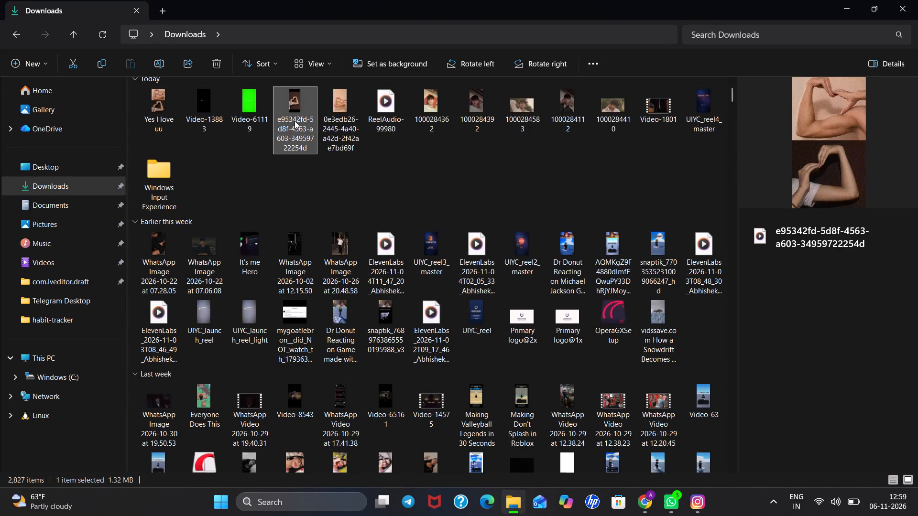
{"action": "key", "text": "BackSpace"}
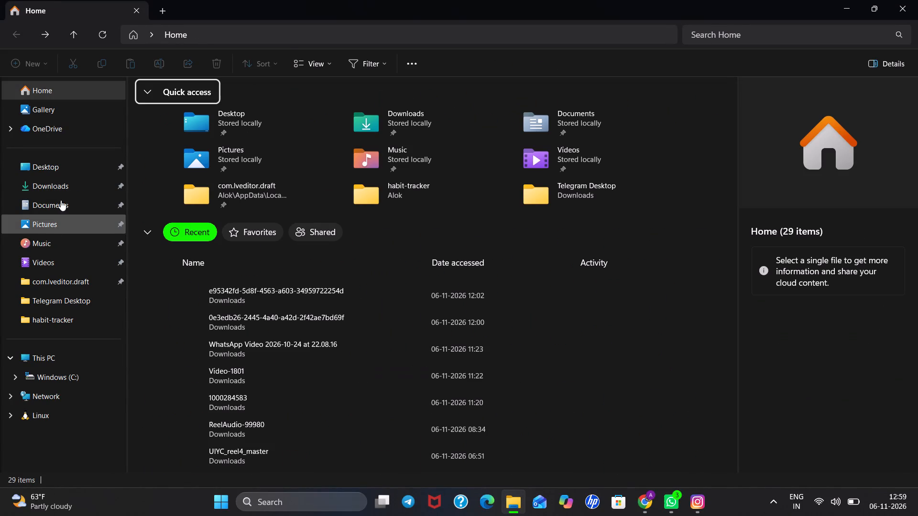
{"action": "left_click", "coordinate": [69, 186]}
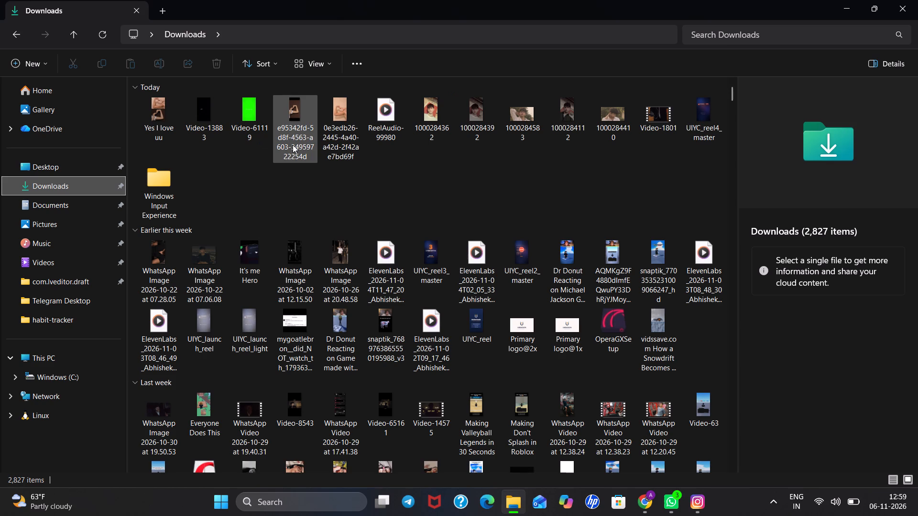
{"action": "left_click", "coordinate": [306, 136]}
{"action": "left_click", "coordinate": [217, 67]}
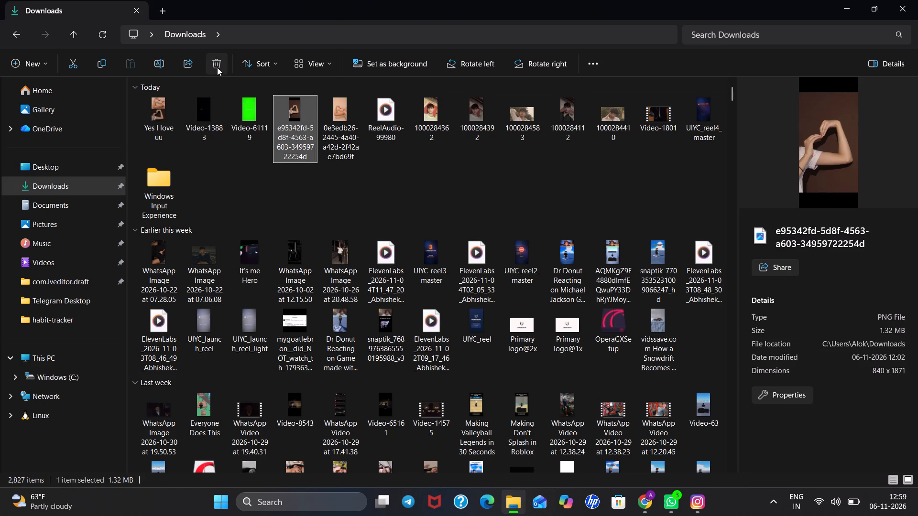
Delete the heart-hands PNG starting with 0e3edb26 and the "Yes I love uu" MP4 video from the Downloads folder.
{"action": "left_click", "coordinate": [291, 107]}
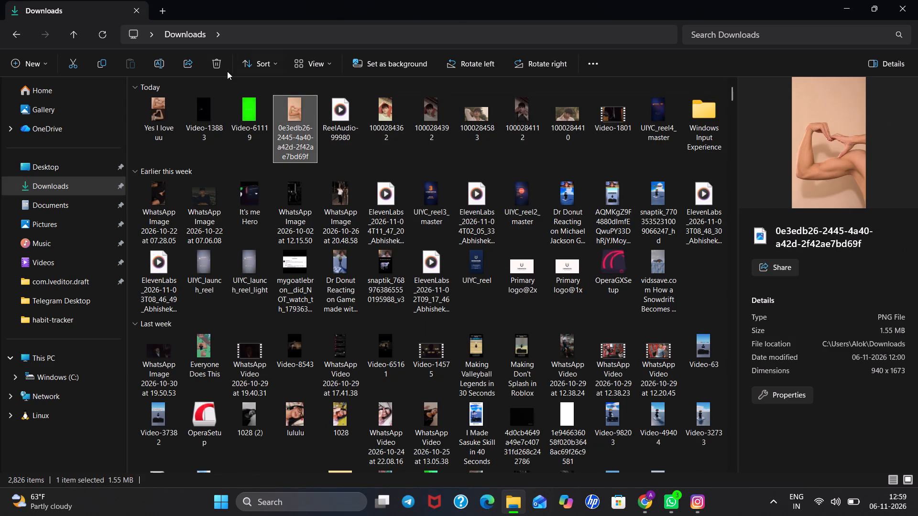
{"action": "left_click", "coordinate": [216, 64]}
{"action": "left_click", "coordinate": [164, 119]}
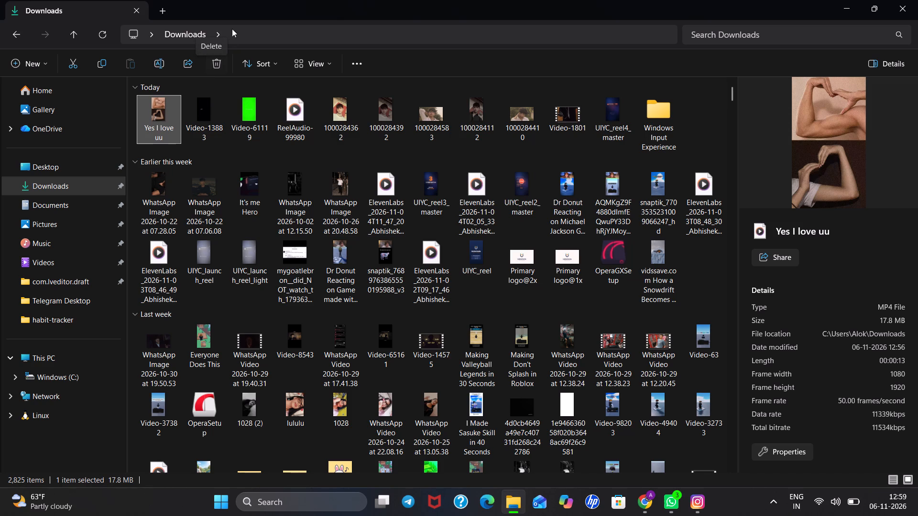
{"action": "left_click", "coordinate": [214, 63]}
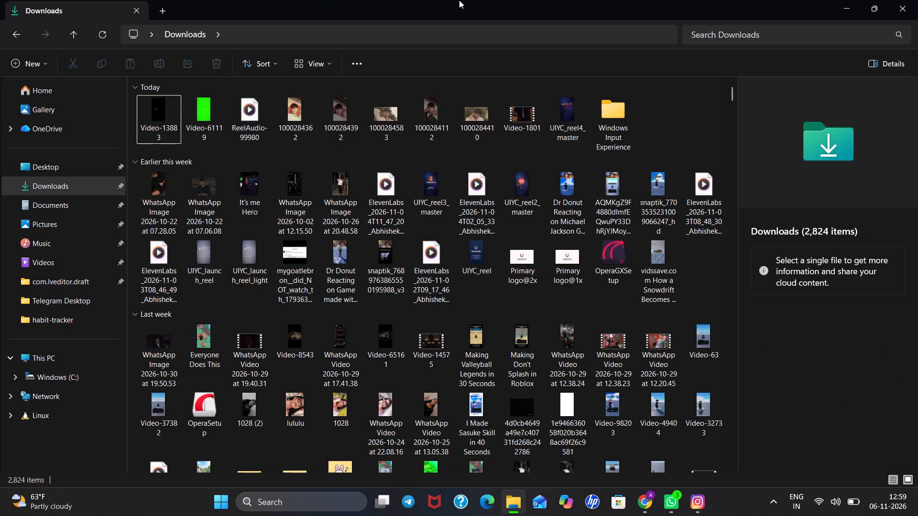
{"action": "left_click", "coordinate": [450, 0]}
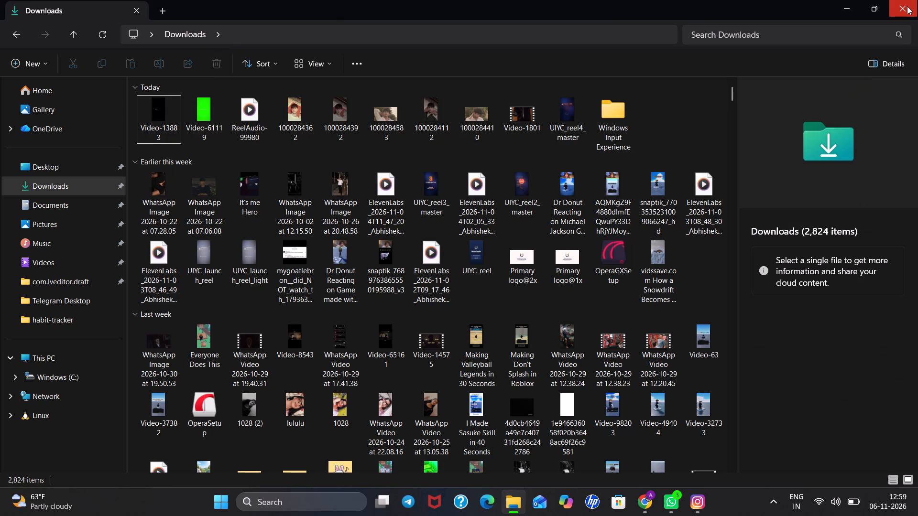